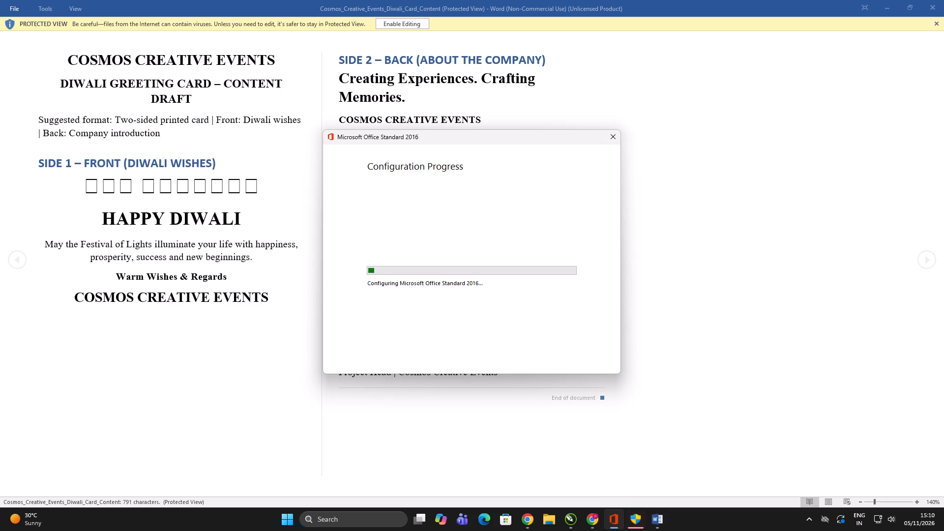
Close the Microsoft Office Standard 2016 configuration progress window covering the Diwali card content document.
click(613, 138)
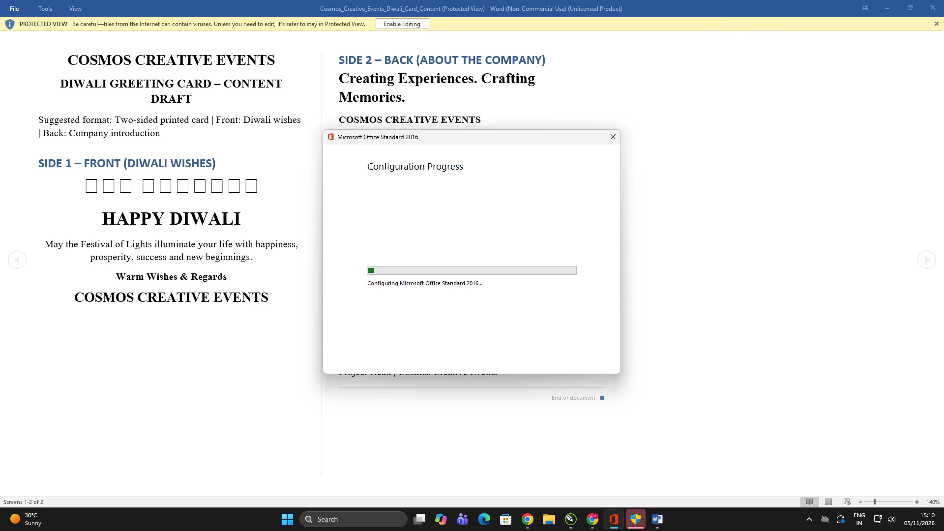
Dismiss the Microsoft Office Standard 2016 configuration progress window and return to the Diwali card content document.
click(617, 141)
triple_click(618, 141)
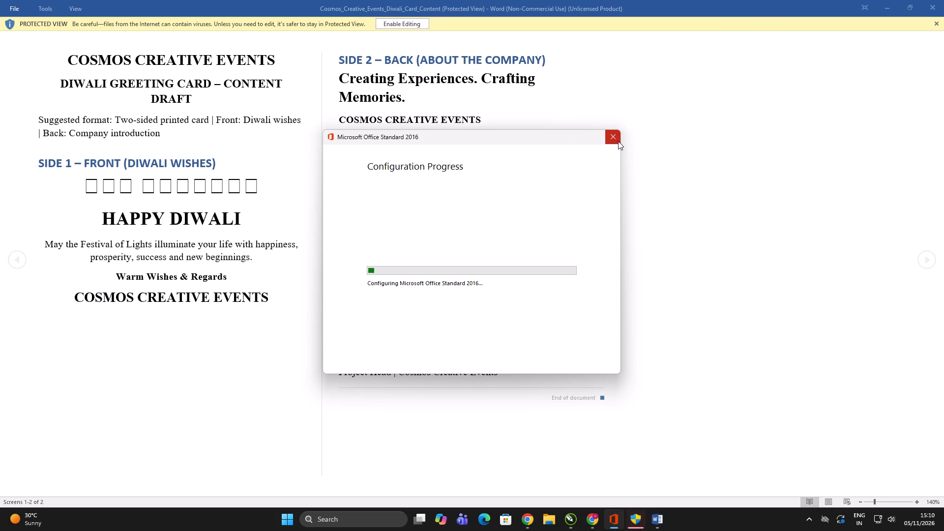
double_click(618, 141)
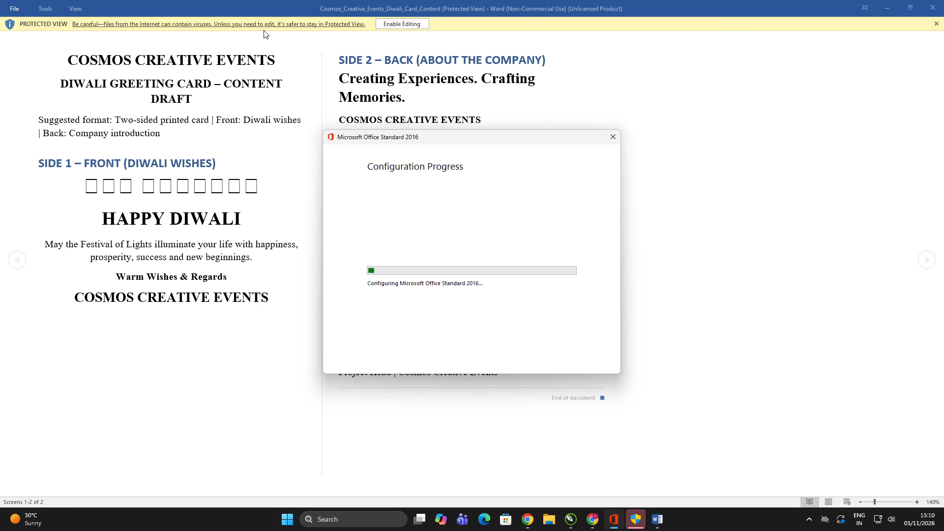
click(611, 137)
triple_click(609, 137)
triple_click(609, 137)
click(609, 136)
click(750, 295)
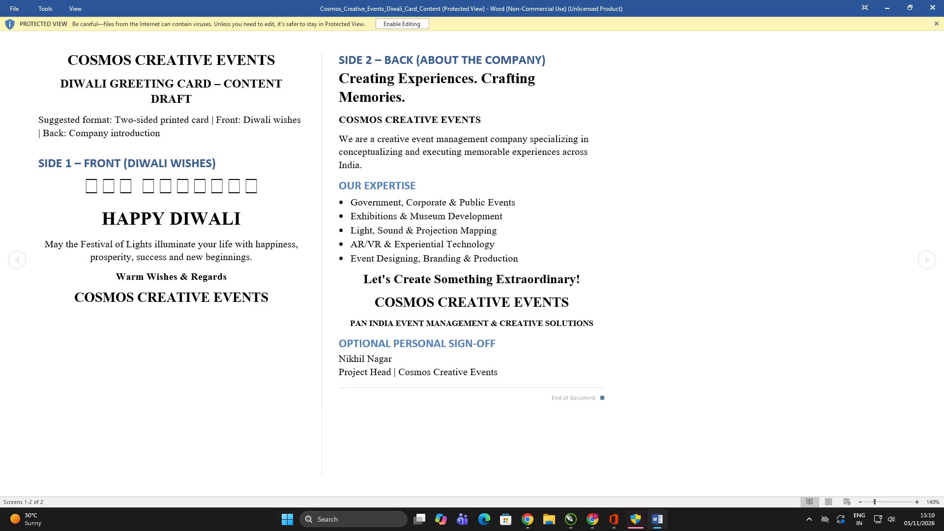
Dismiss the Protected View notice above the Diwali card content document without enabling editing.
scroll(589, 268, down, 1)
scroll(484, 272, up, 2)
scroll(530, 263, up, 2)
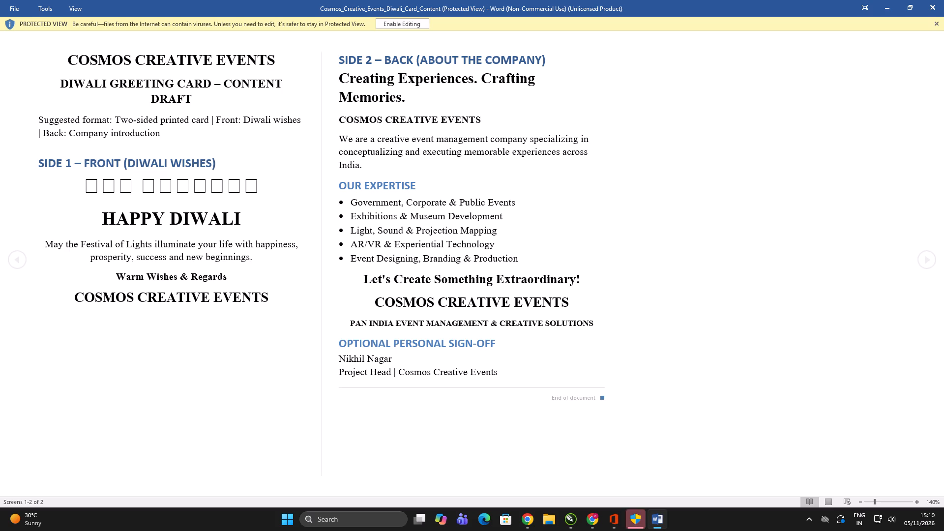
scroll(531, 263, down, 3)
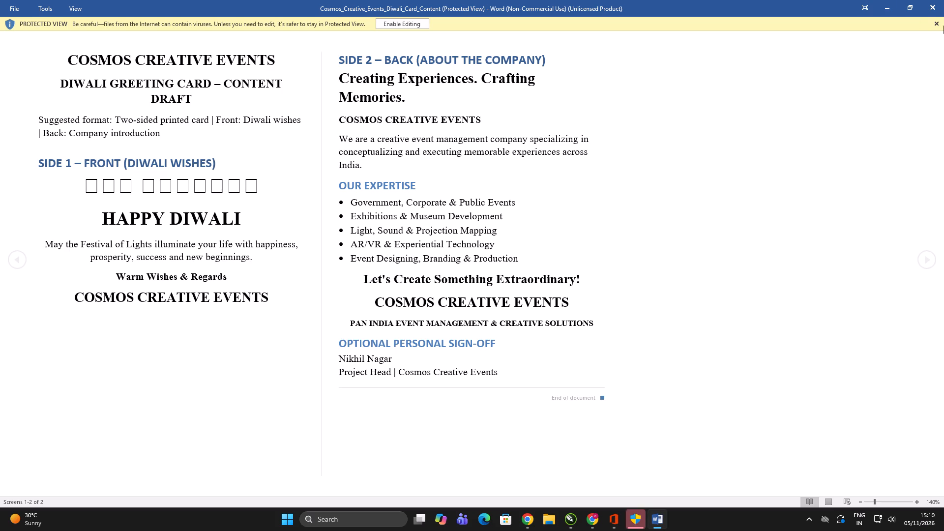
click(938, 23)
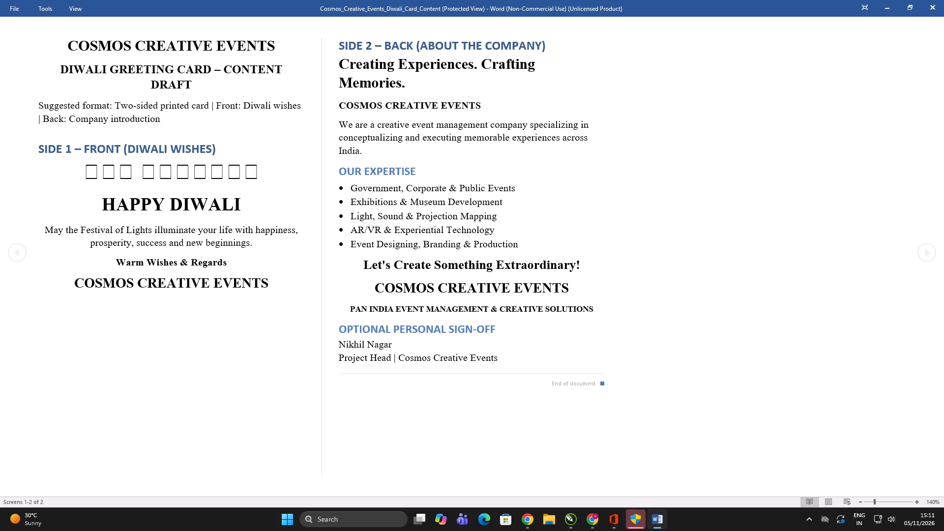
scroll(634, 164, up, 5)
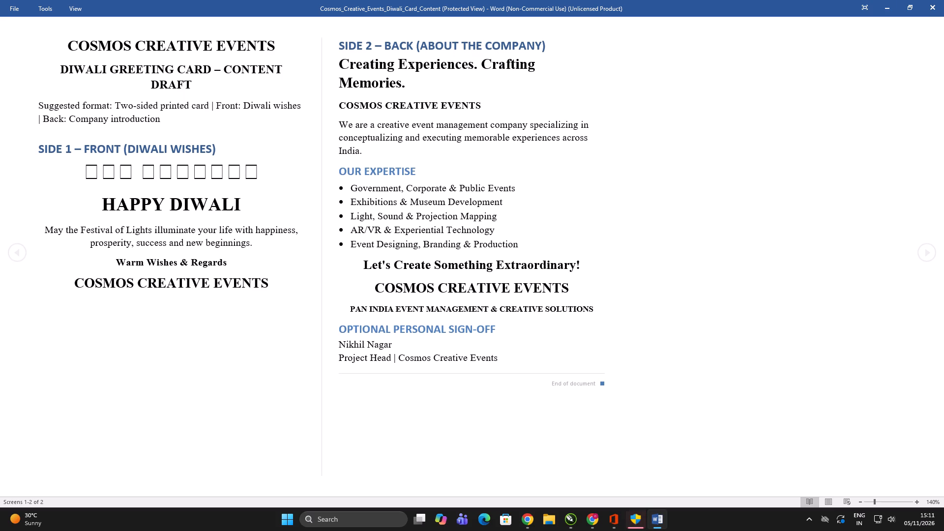
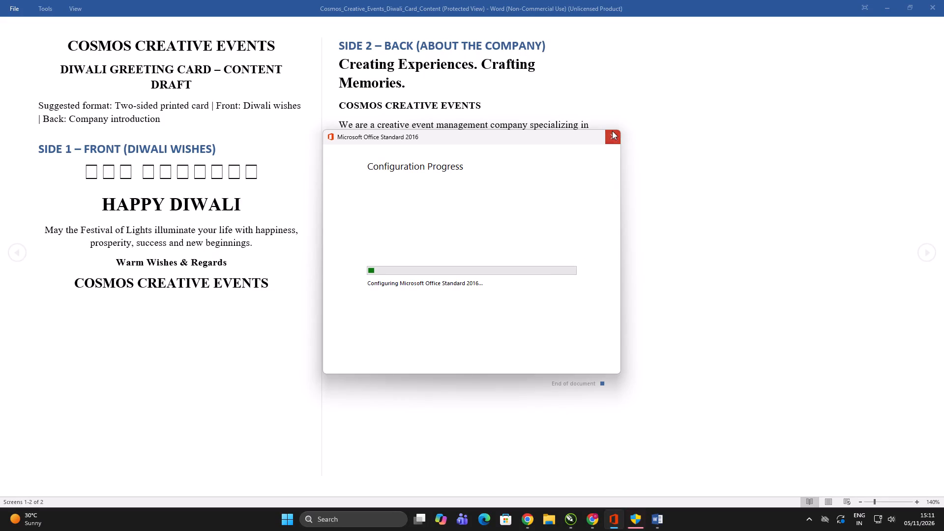
Close the Microsoft Office Standard 2016 configuration progress window covering the Diwali greeting card content document.
double_click(610, 131)
triple_click(613, 130)
double_click(610, 130)
triple_click(606, 130)
triple_click(608, 130)
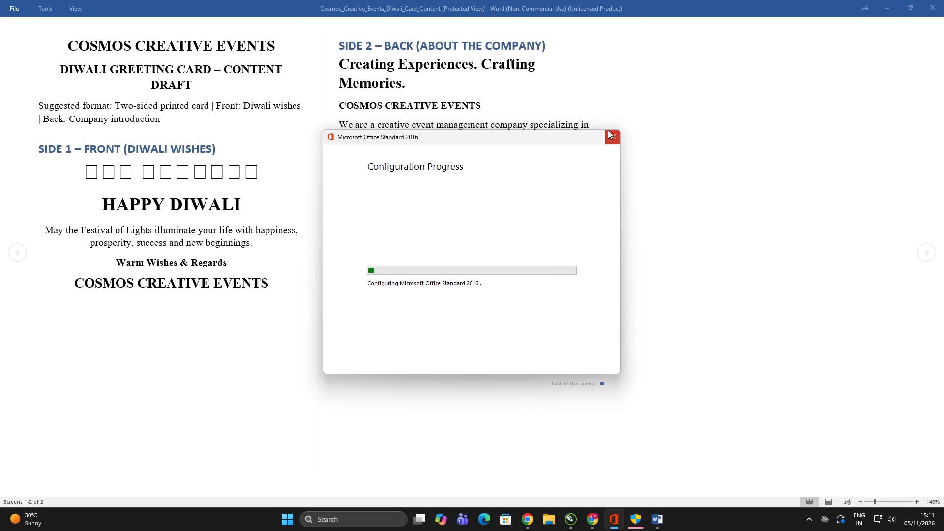
triple_click(607, 130)
click(608, 130)
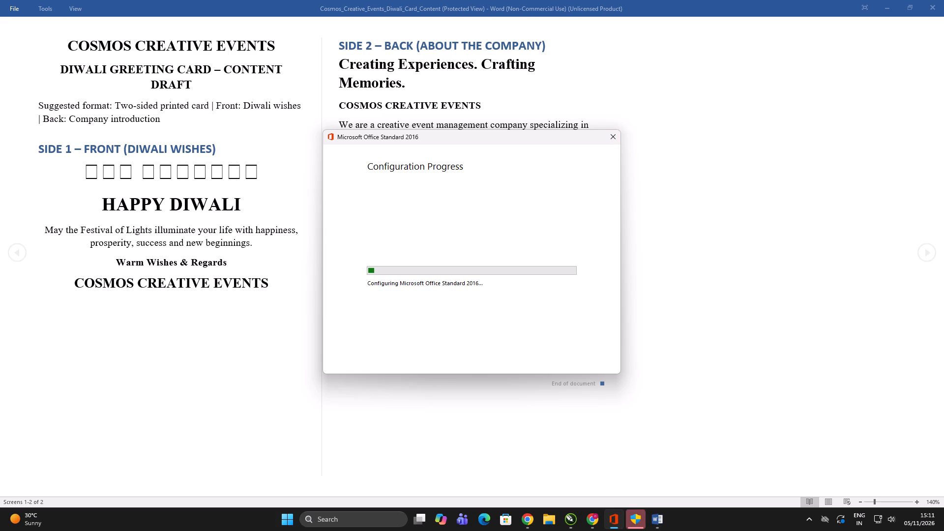
triple_click(612, 137)
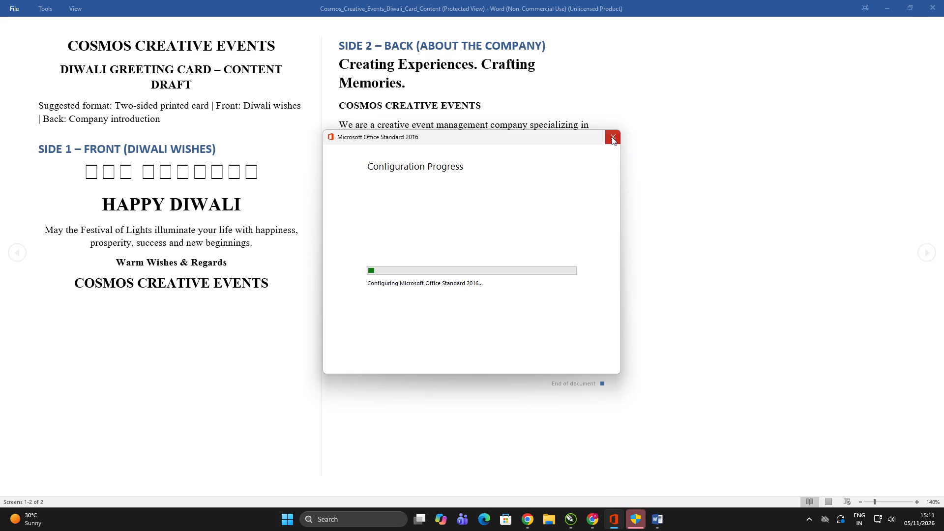
triple_click(611, 137)
triple_click(610, 136)
triple_click(610, 136)
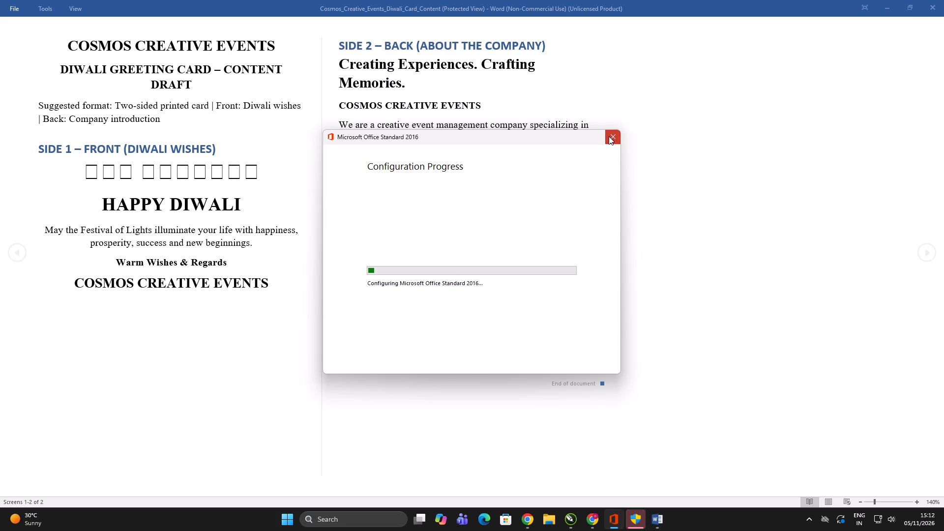
double_click(609, 136)
click(578, 350)
drag(441, 296, 441, 302)
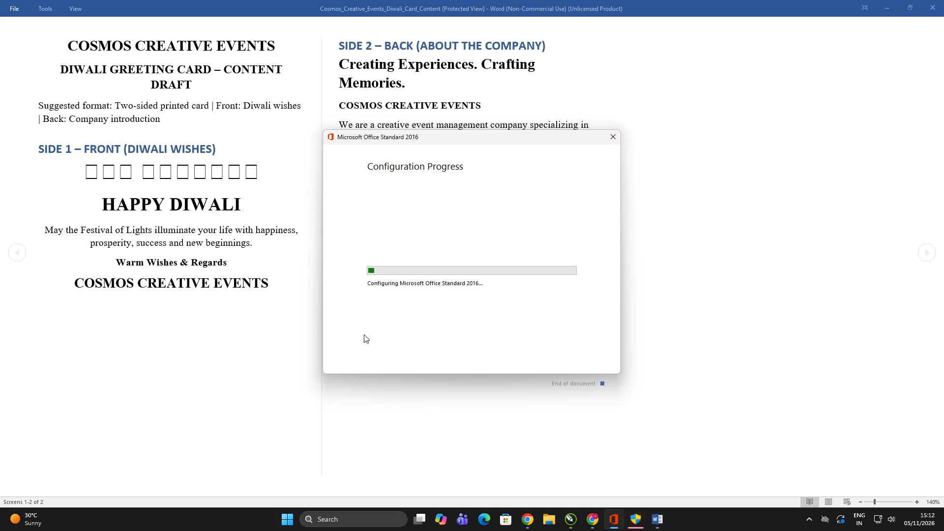
click(940, 9)
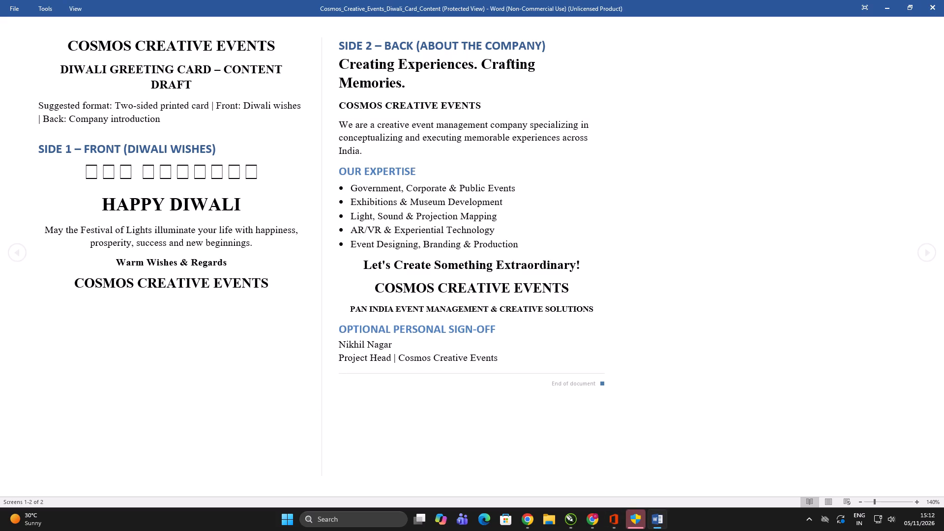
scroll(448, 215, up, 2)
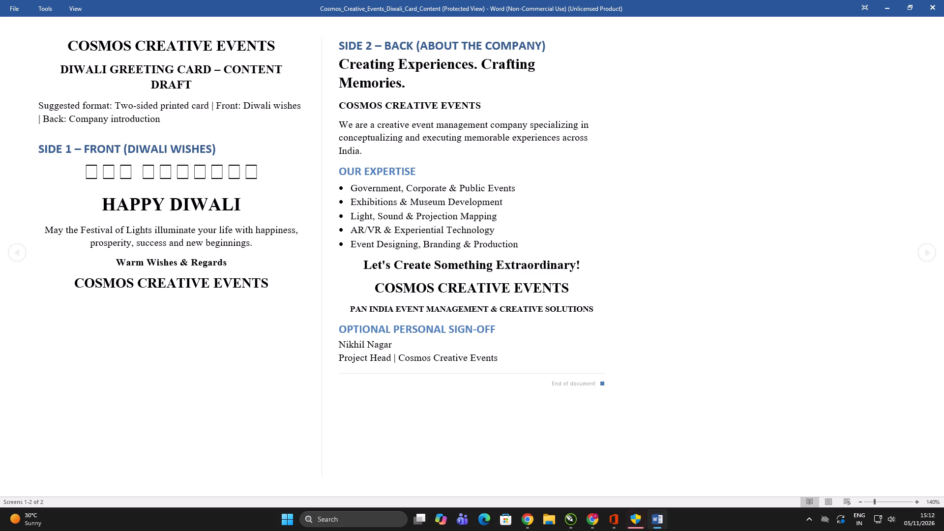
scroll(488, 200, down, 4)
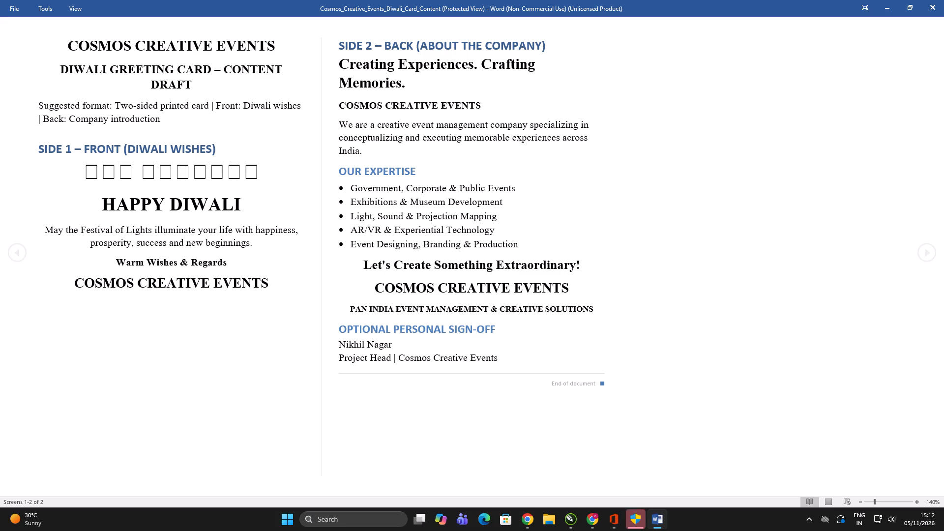
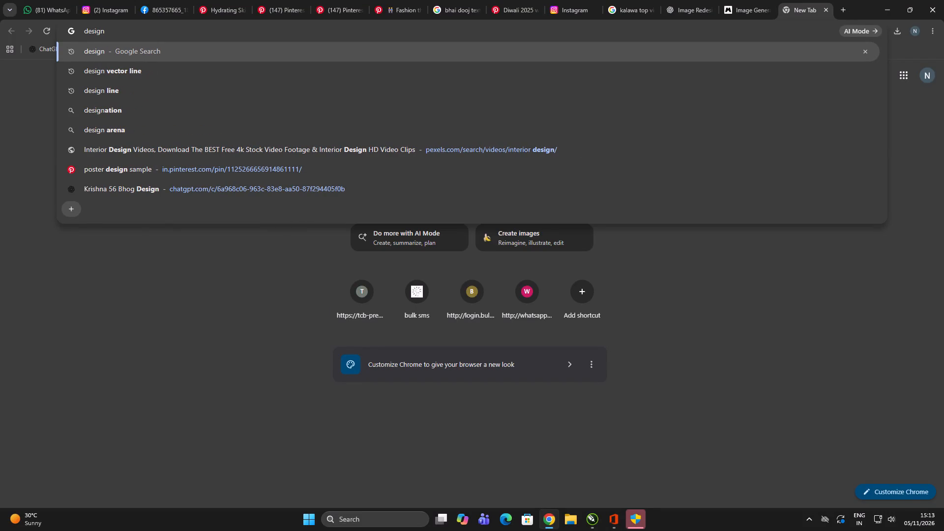
Replace the address entry with chat and open ChatGPT in the new browser tab.
key(Down)
key(ctrl+a)
key(BackSpace)
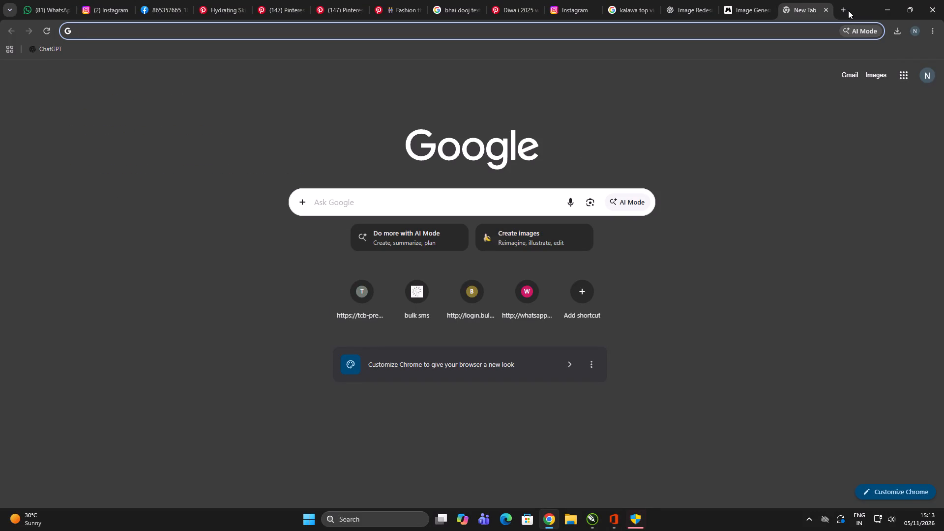
text(cdhat)
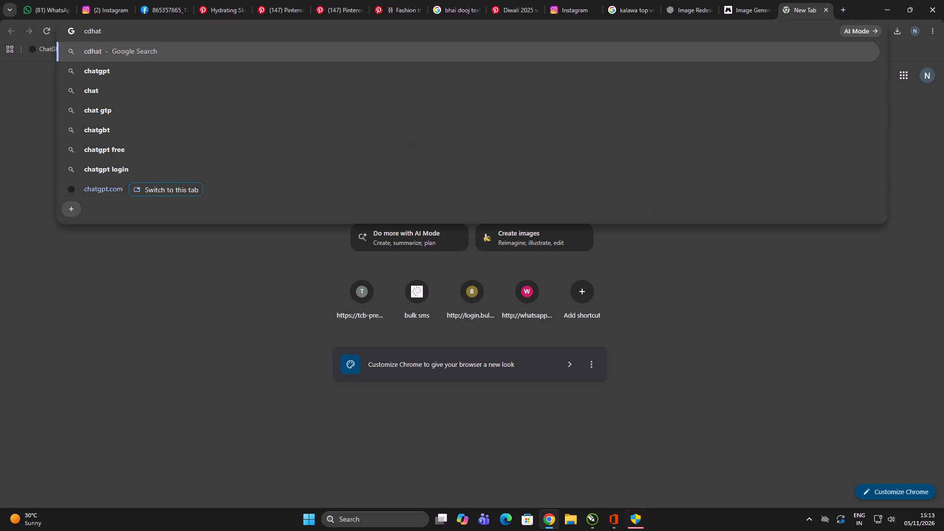
key(BackSpace)
key(BackSpace)
key(BackSpace)
key(BackSpace)
text(hat)
key(Right)
key(Return)
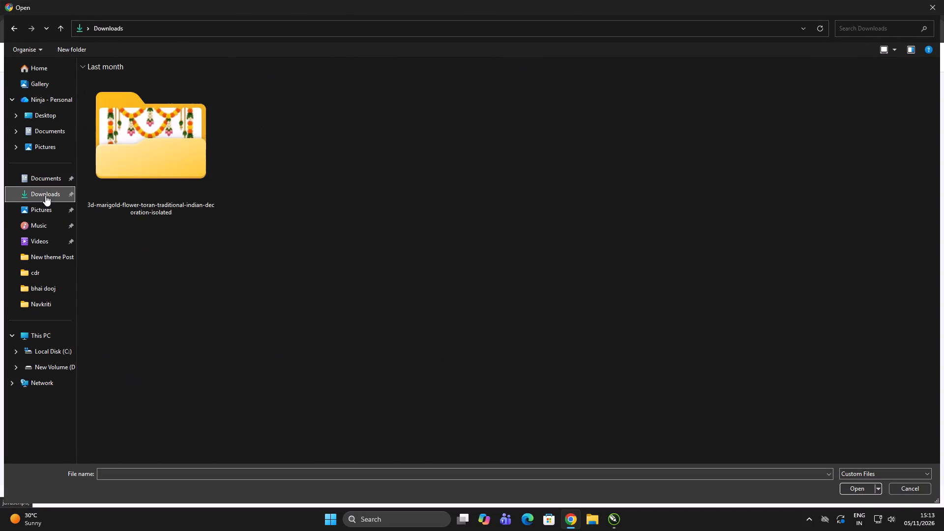
click(177, 154)
click(856, 482)
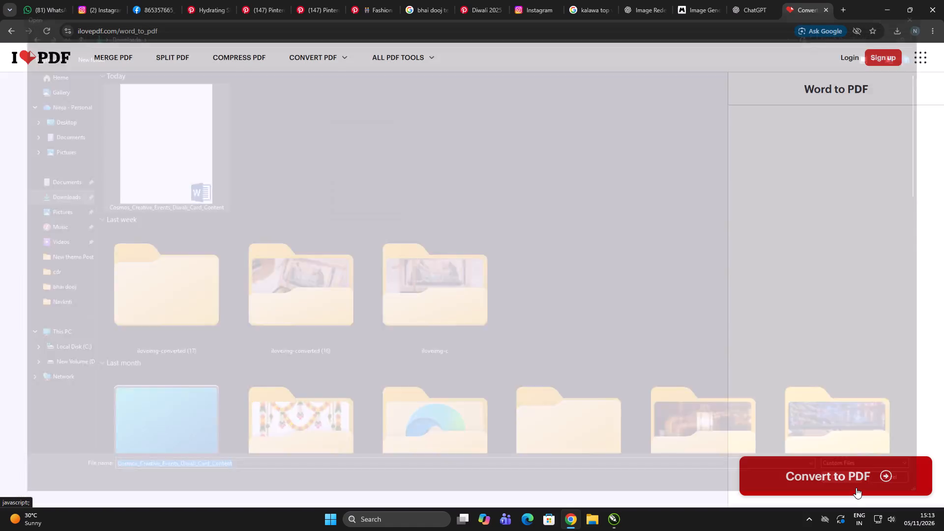
click(843, 481)
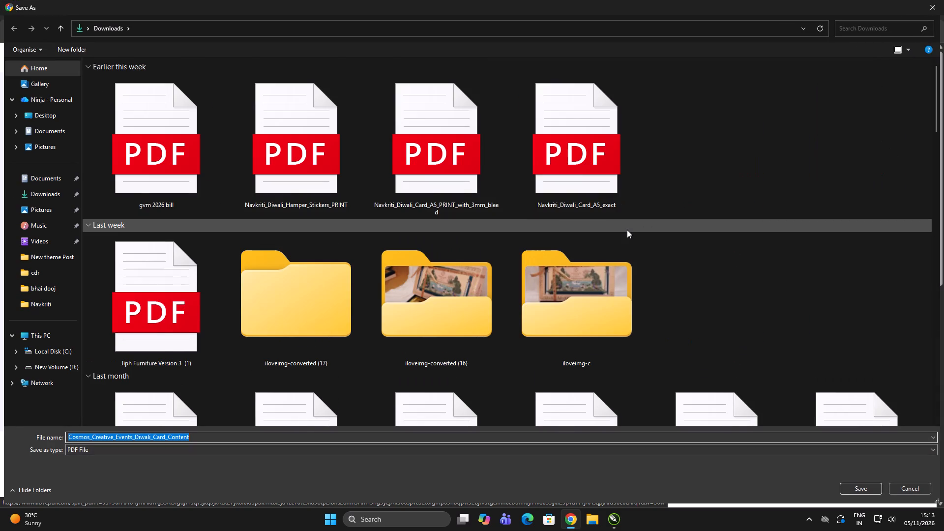
Save the converted PDF in Downloads as Cosmos_Creative_Events_Diwali_Card_Content and open it in the browser.
click(847, 487)
click(790, 63)
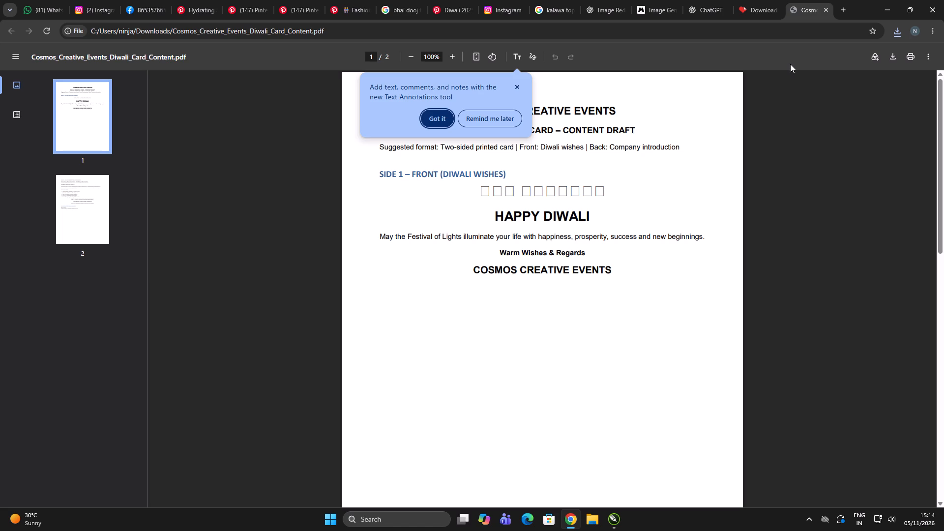
Dismiss the annotation tip and read the front and back card content on both pages of the PDF.
click(520, 84)
scroll(455, 275, down, 6)
scroll(632, 266, down, 4)
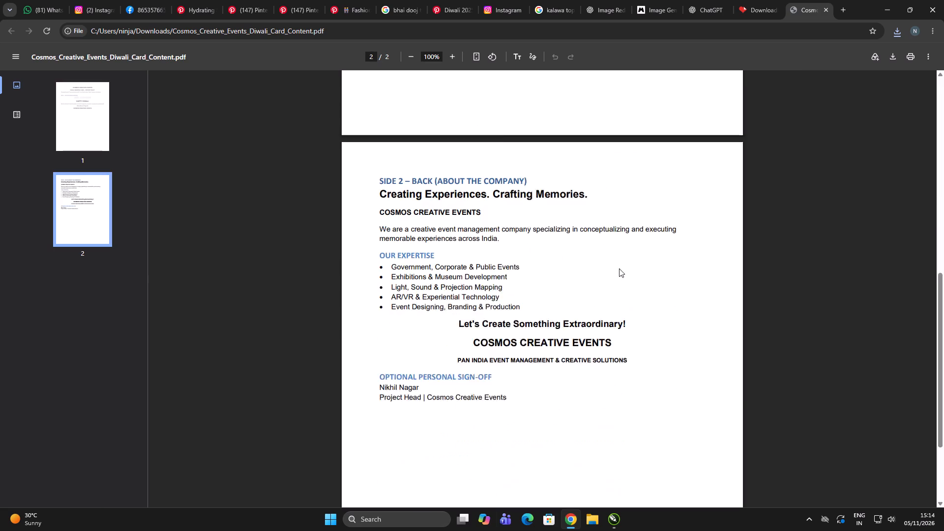
scroll(516, 287, up, 14)
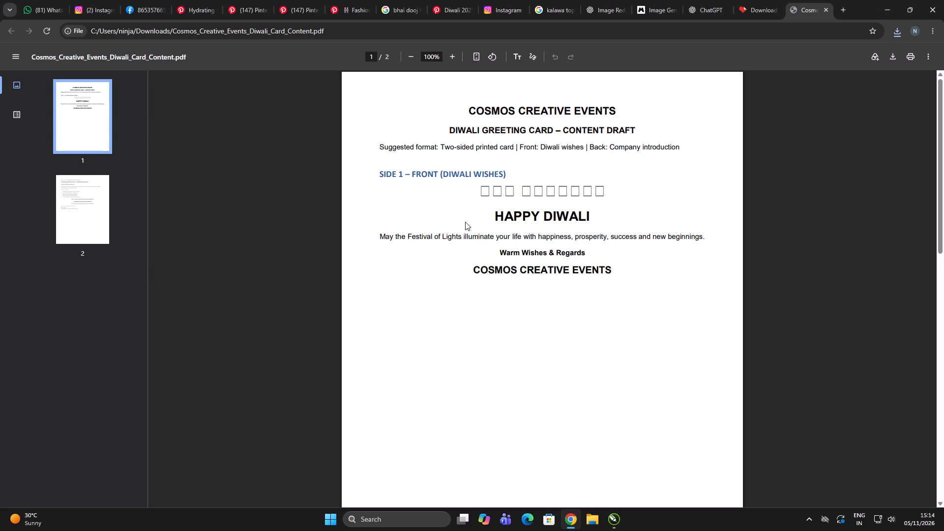
click(901, 56)
click(896, 58)
Switch to CorelDRAW and look through the open documents for the existing Ninja A5 Diwali card design.
key(alt+Tab)
scroll(433, 242, down, 4)
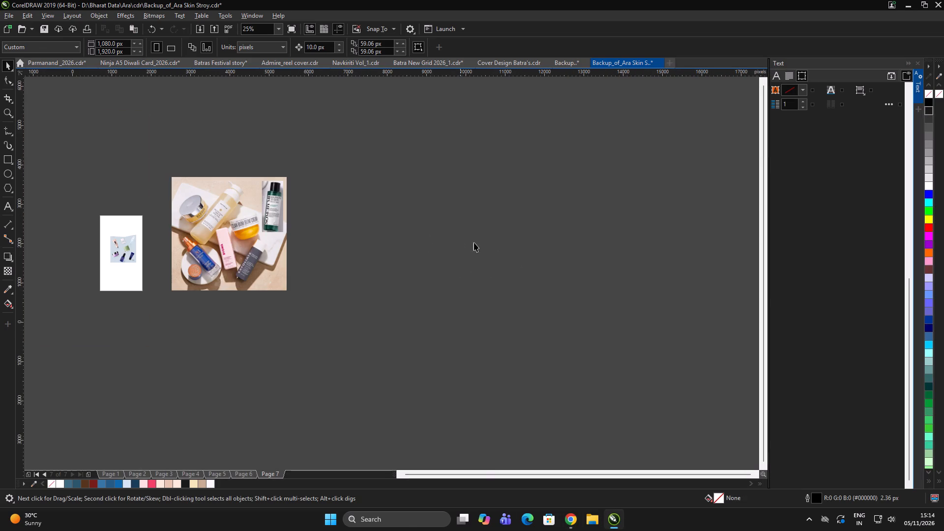
double_click(477, 243)
click(627, 249)
drag(598, 255, 536, 254)
click(565, 62)
click(475, 289)
click(478, 289)
click(575, 241)
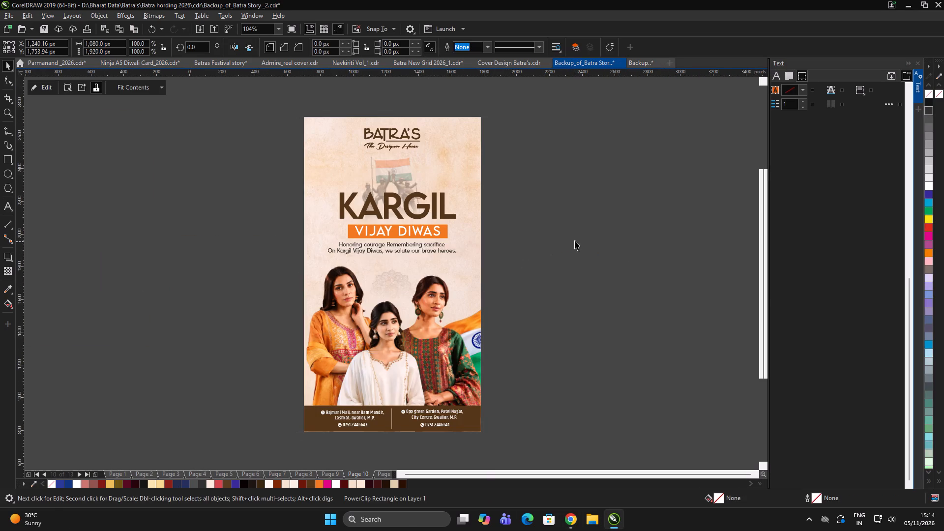
scroll(463, 242, down, 1)
click(562, 242)
drag(562, 242, 569, 234)
click(638, 65)
click(569, 247)
double_click(585, 243)
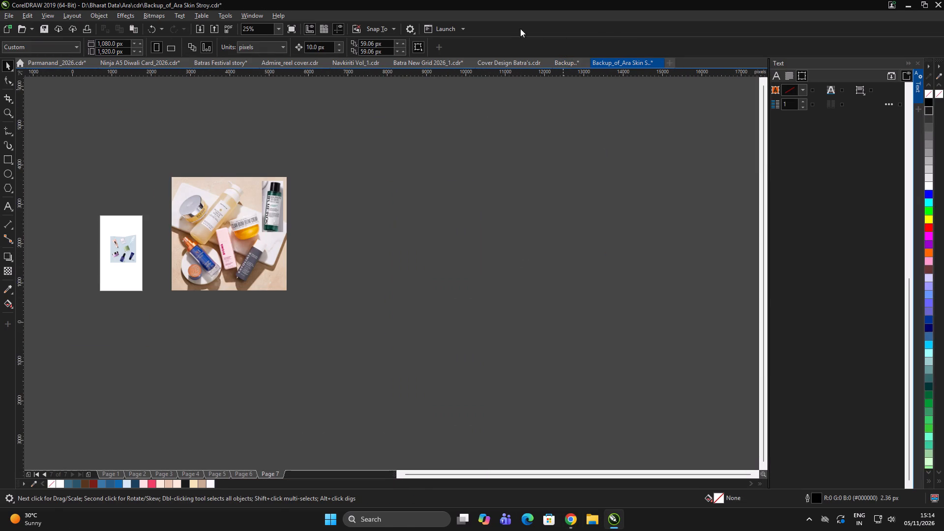
click(492, 59)
click(426, 281)
click(631, 258)
click(619, 253)
click(415, 67)
click(351, 63)
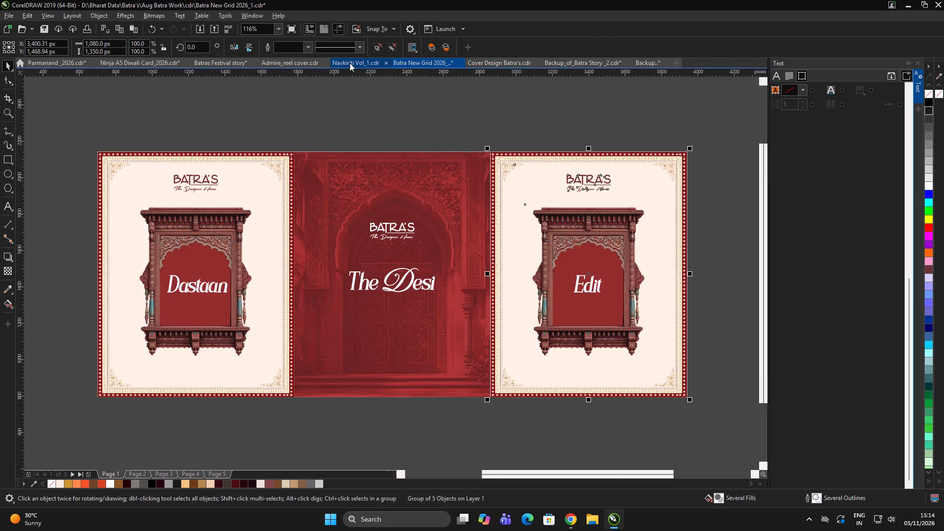
click(295, 65)
click(219, 58)
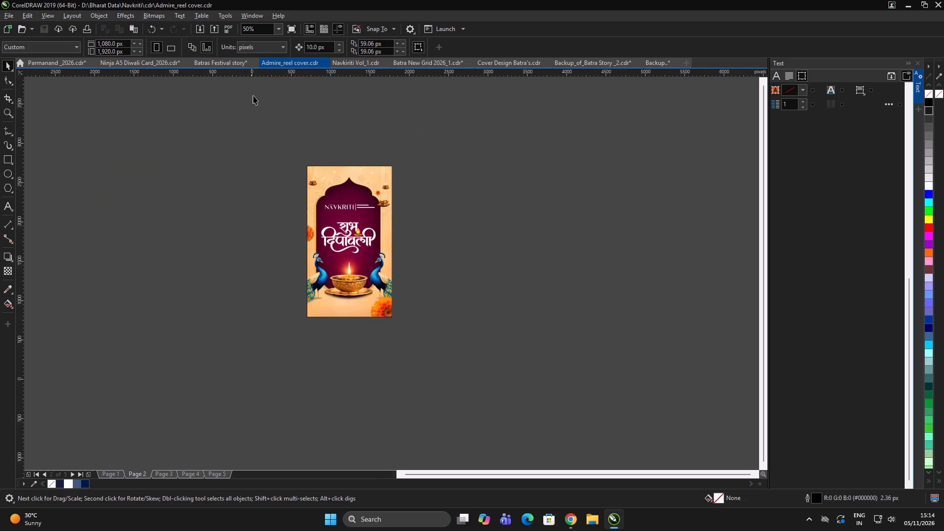
click(229, 67)
double_click(493, 177)
click(134, 65)
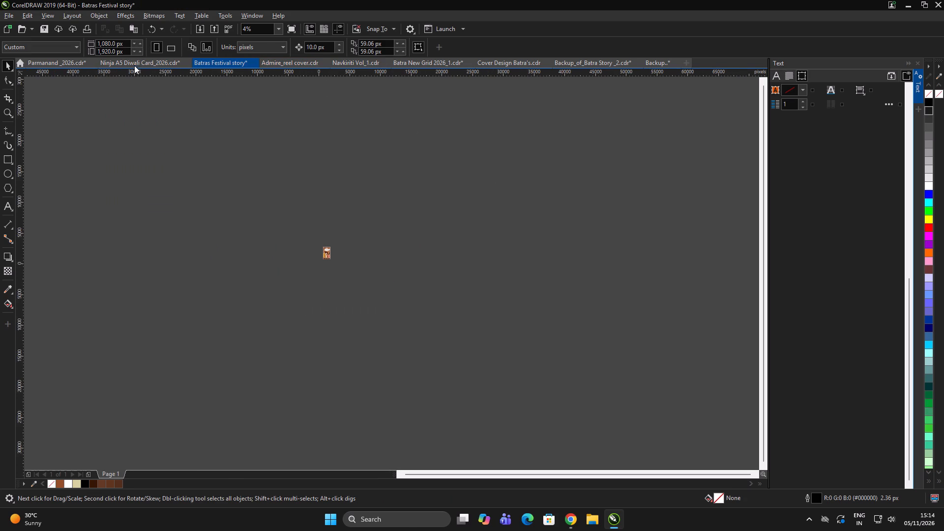
Ungroup the purple Thank you card artwork in the Ninja A5 Diwali Card document.
scroll(333, 310, up, 3)
click(243, 226)
key(ctrl+u)
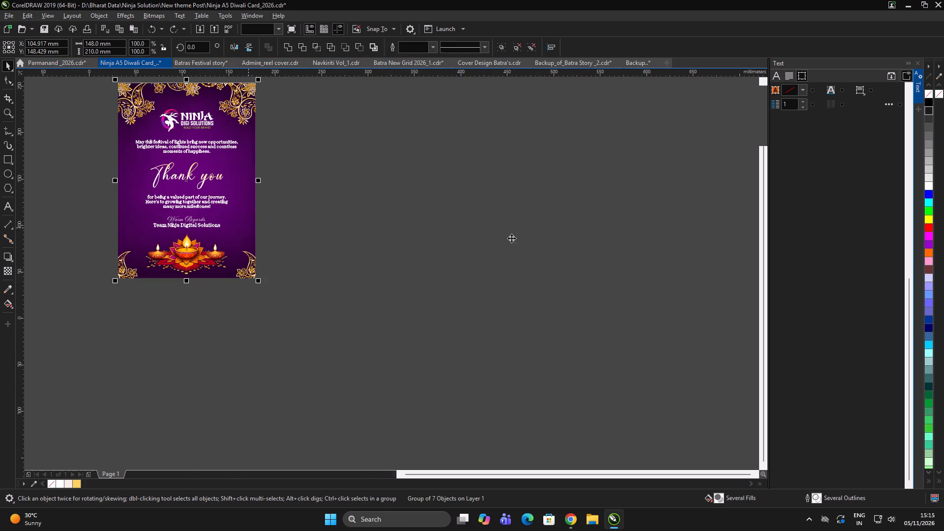
ctrl+click(511, 238)
drag(507, 238, 468, 240)
double_click(240, 236)
click(500, 217)
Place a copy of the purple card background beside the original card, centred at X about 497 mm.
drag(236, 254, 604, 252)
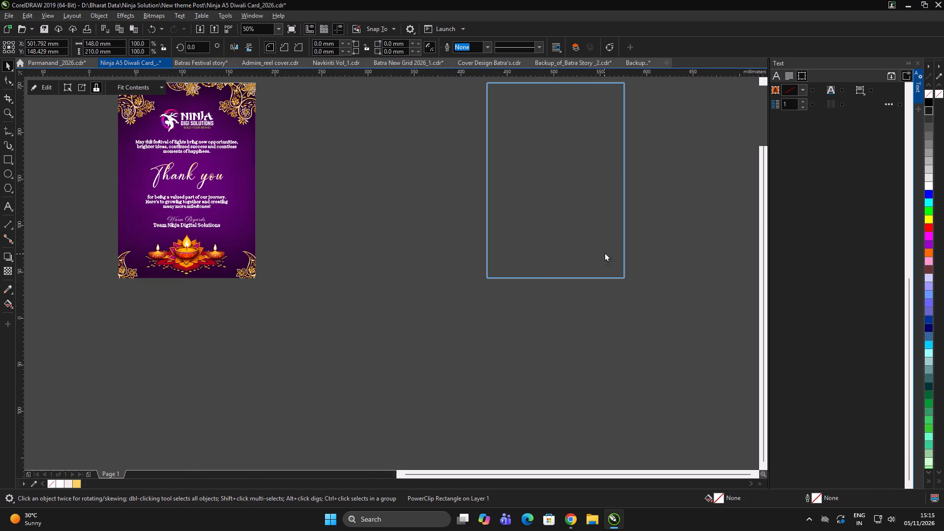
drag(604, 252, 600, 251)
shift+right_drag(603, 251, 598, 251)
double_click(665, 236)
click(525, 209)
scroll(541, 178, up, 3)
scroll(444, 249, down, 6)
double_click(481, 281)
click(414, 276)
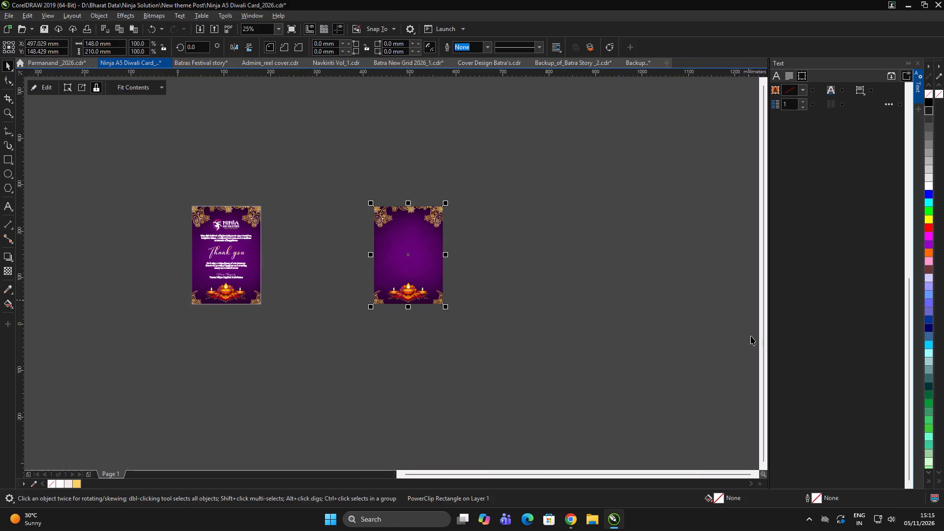
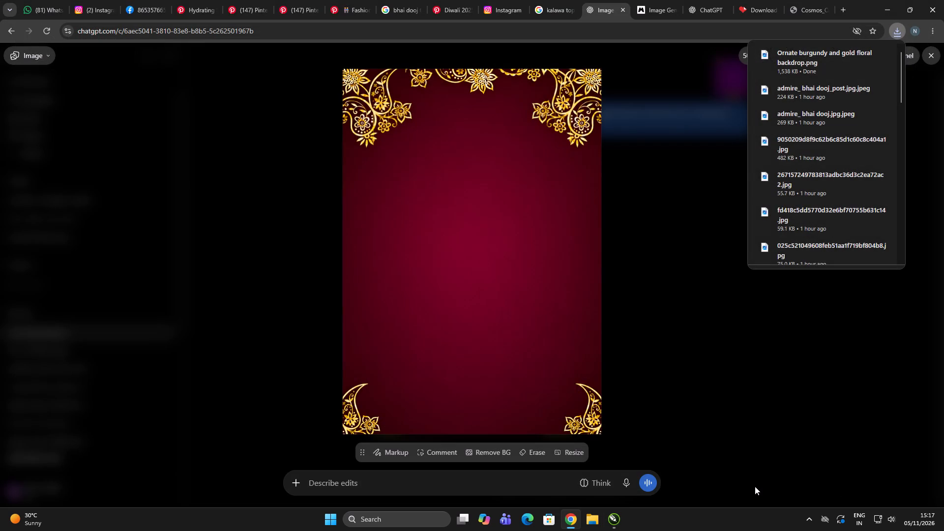
Switch to CorelDRAW and close the Backup_of_Batra Story _2 document without saving, after checking its last page.
key(alt+Tab)
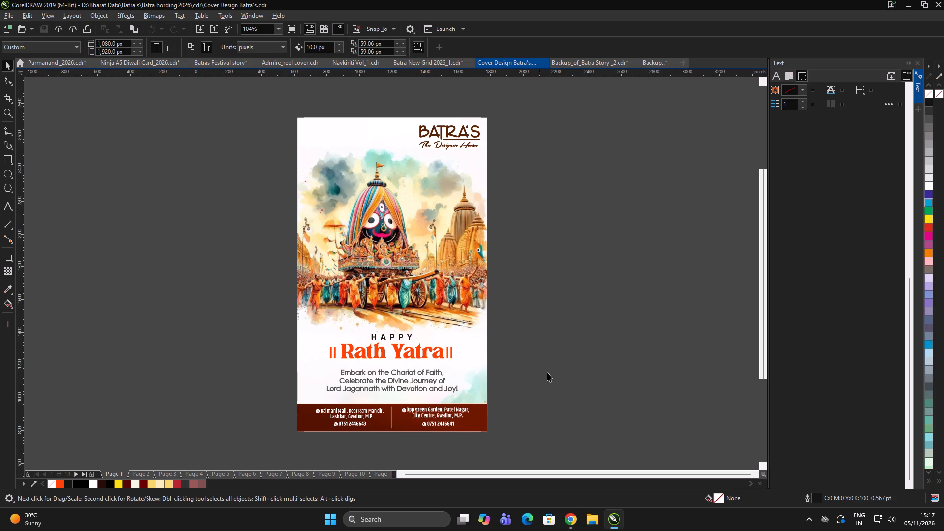
triple_click(602, 276)
click(602, 274)
click(607, 272)
click(631, 232)
click(626, 232)
click(581, 59)
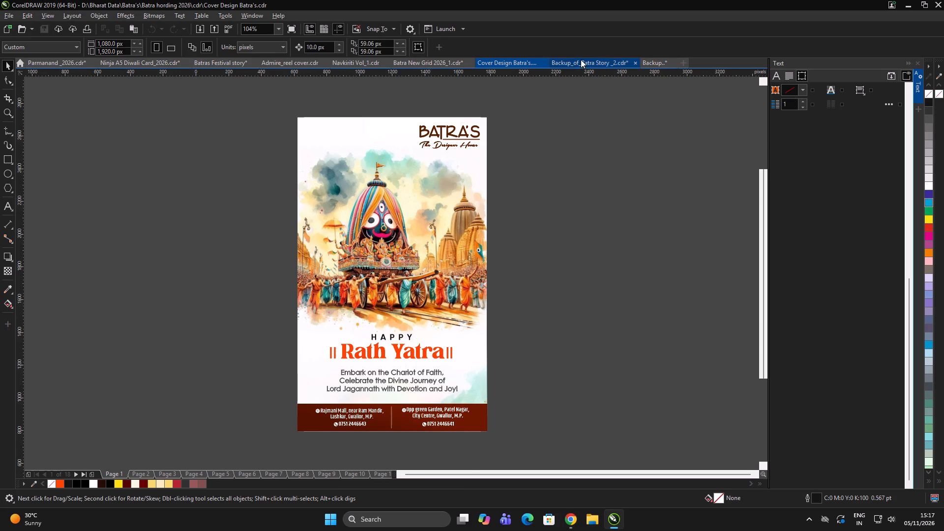
double_click(584, 246)
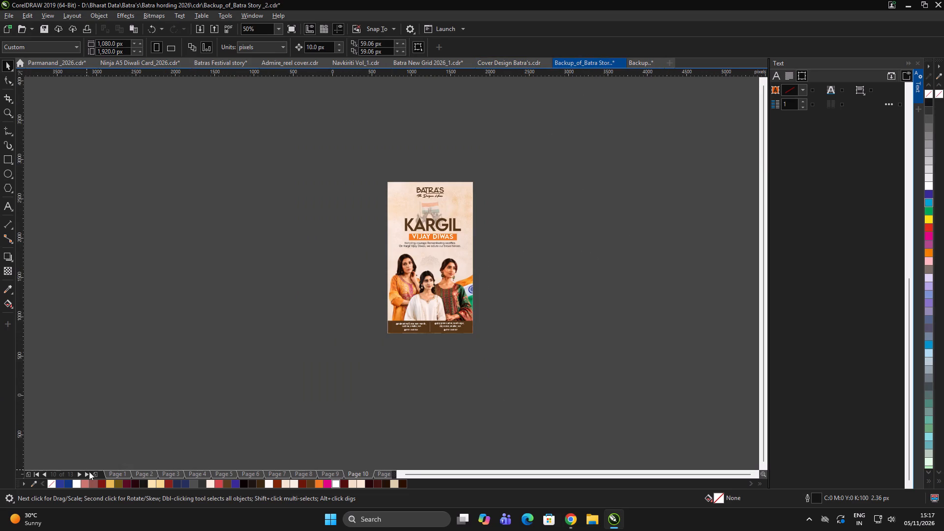
click(84, 474)
click(231, 346)
click(231, 341)
click(622, 62)
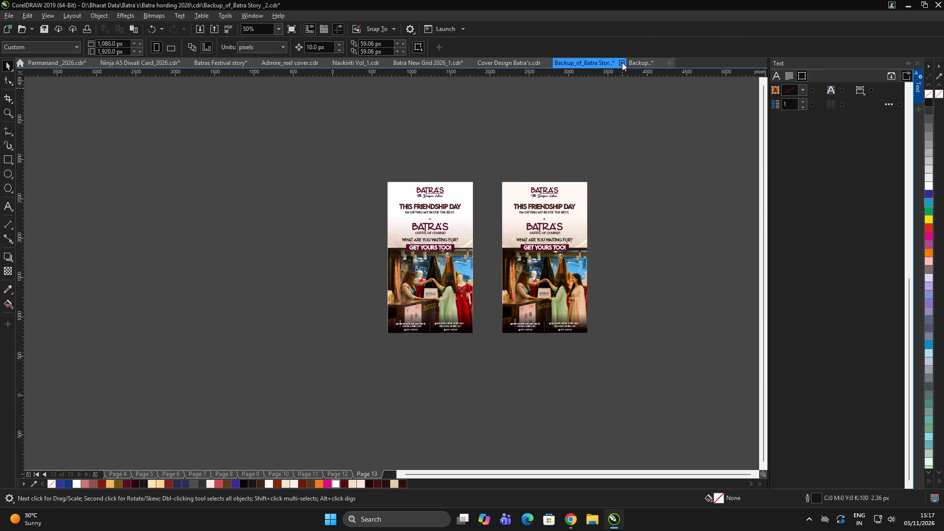
click(483, 279)
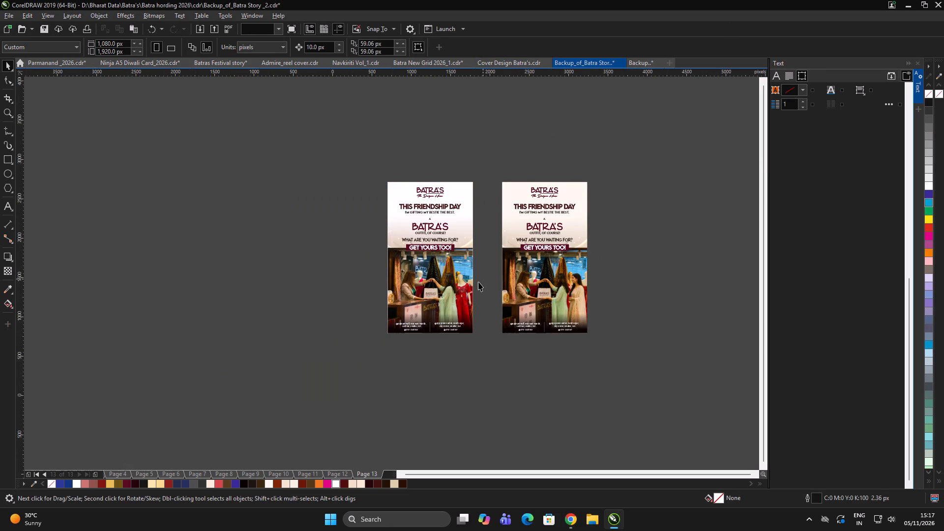
double_click(622, 170)
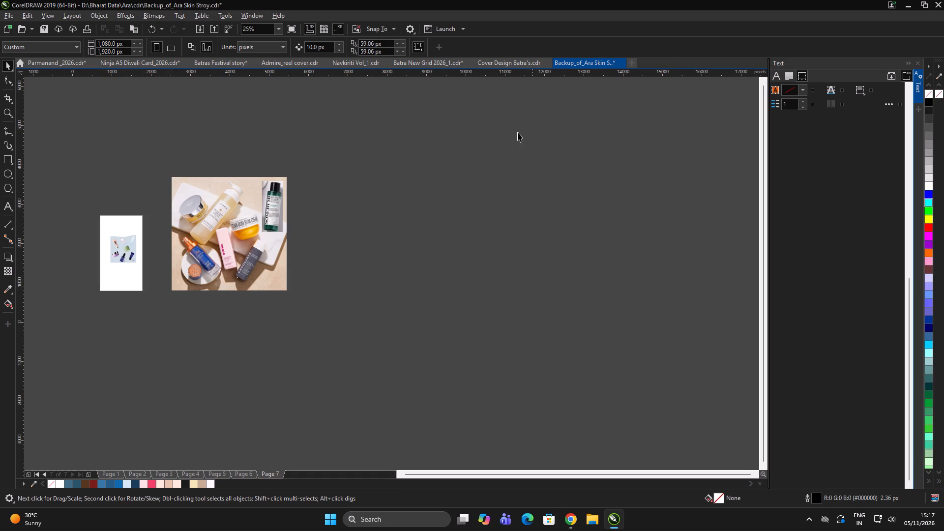
Close the Cover Design Batra's document.
double_click(564, 223)
click(514, 59)
double_click(607, 293)
click(612, 286)
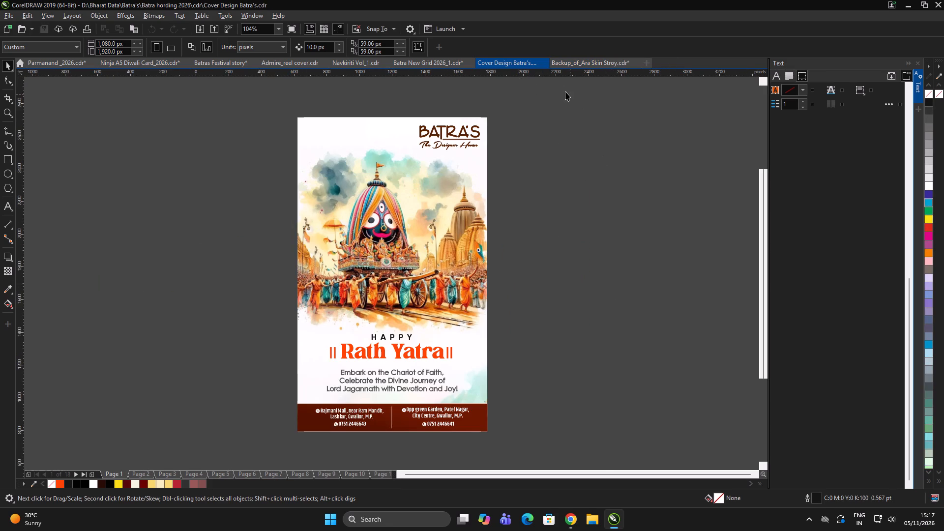
click(545, 65)
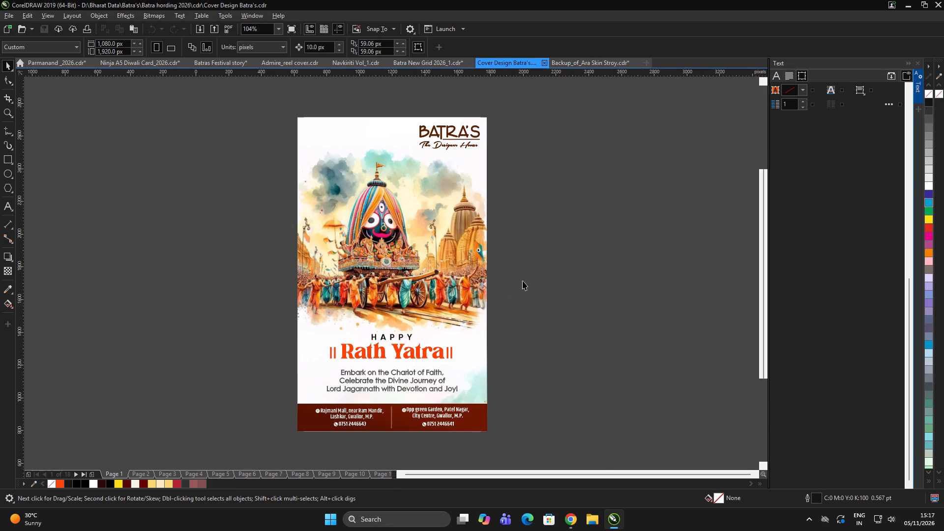
click(597, 222)
click(600, 222)
Close the Batra New Grid 2026_1 document without saving its changes.
click(408, 62)
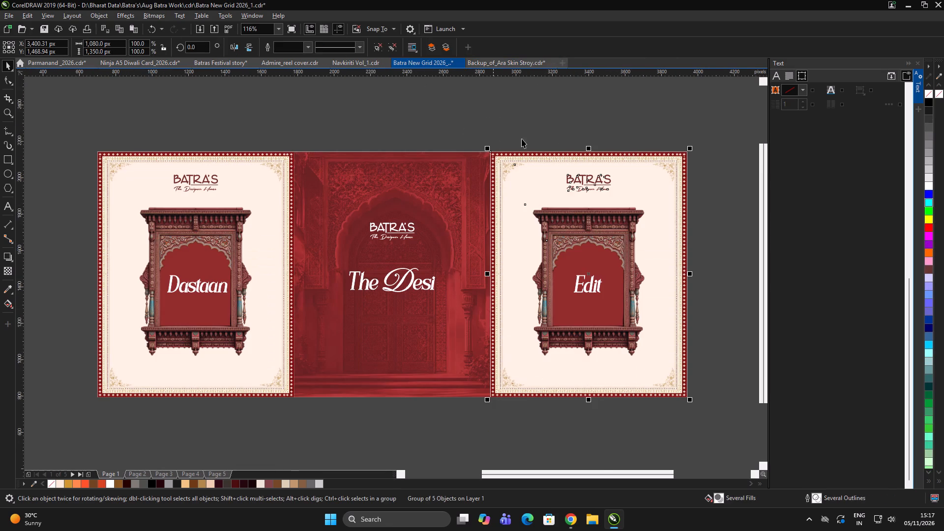
click(528, 133)
drag(527, 132, 513, 121)
click(458, 62)
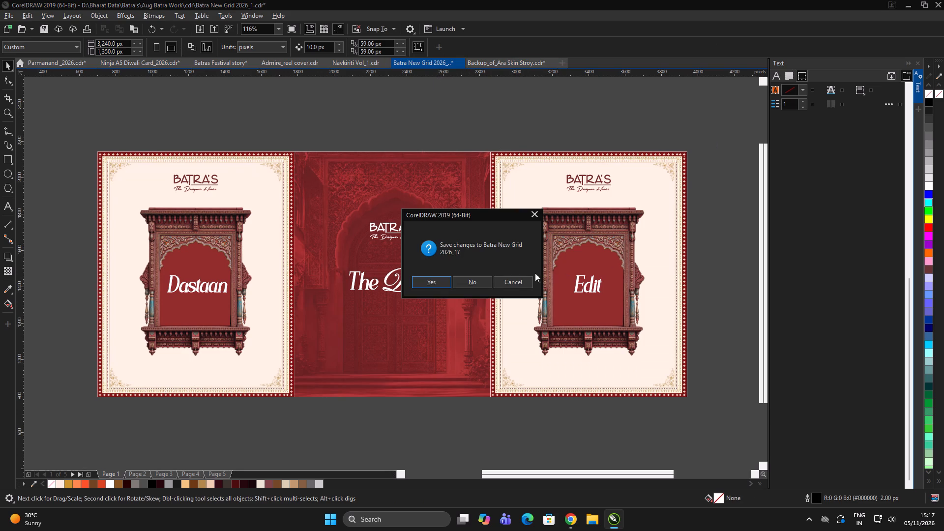
click(466, 285)
double_click(520, 134)
Check the last page of the Navkiriti Vol_1 document and close it without saving its changes.
click(356, 62)
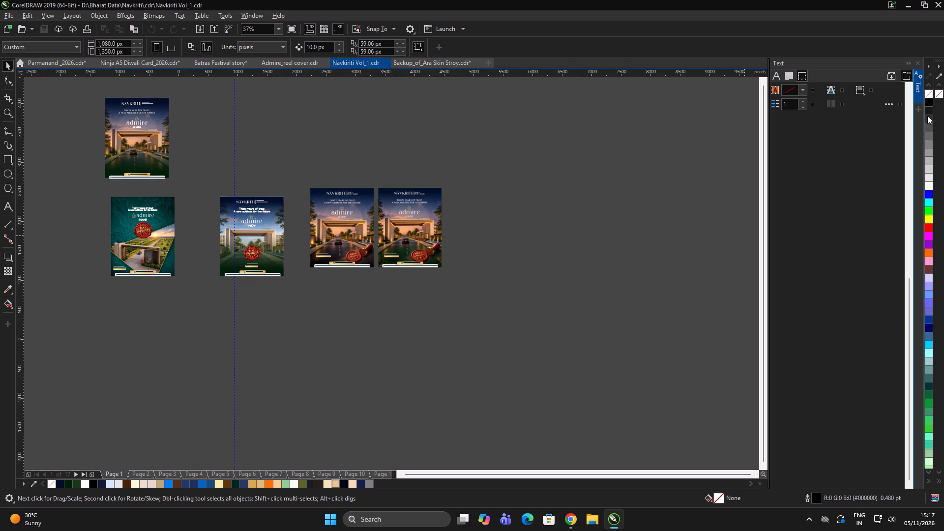
double_click(593, 251)
click(82, 476)
double_click(246, 382)
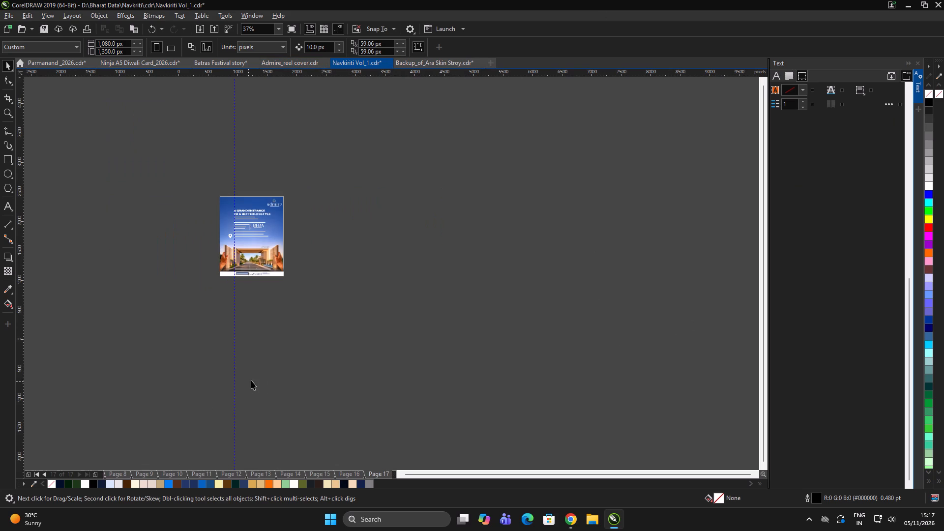
click(263, 378)
click(359, 358)
click(362, 352)
click(387, 63)
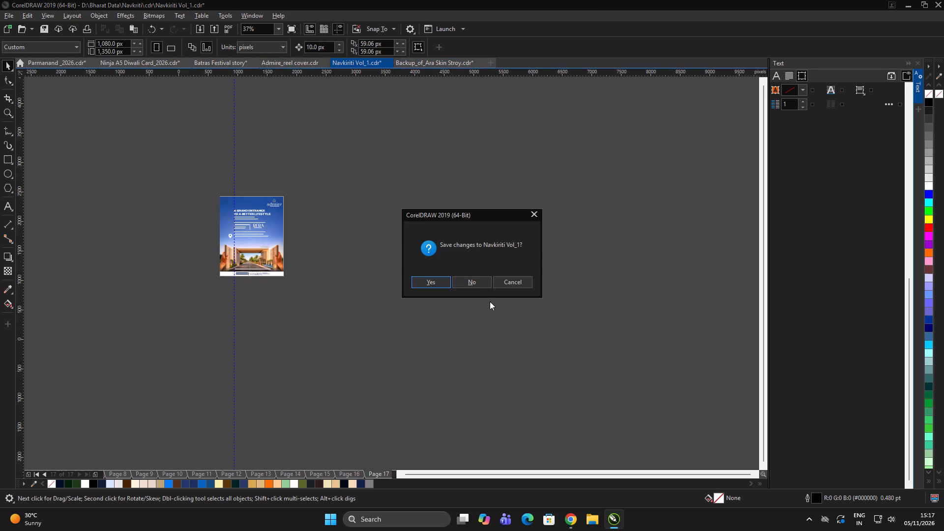
click(480, 285)
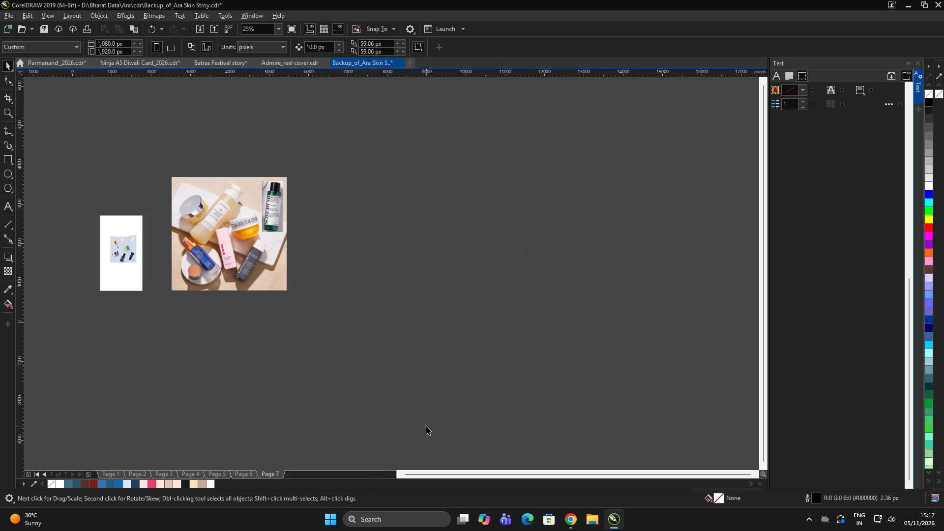
click(516, 220)
Close the Admire_reel cover document.
drag(511, 220, 506, 222)
click(282, 59)
click(593, 274)
drag(583, 269, 567, 259)
drag(619, 98, 112, 372)
click(265, 360)
click(275, 361)
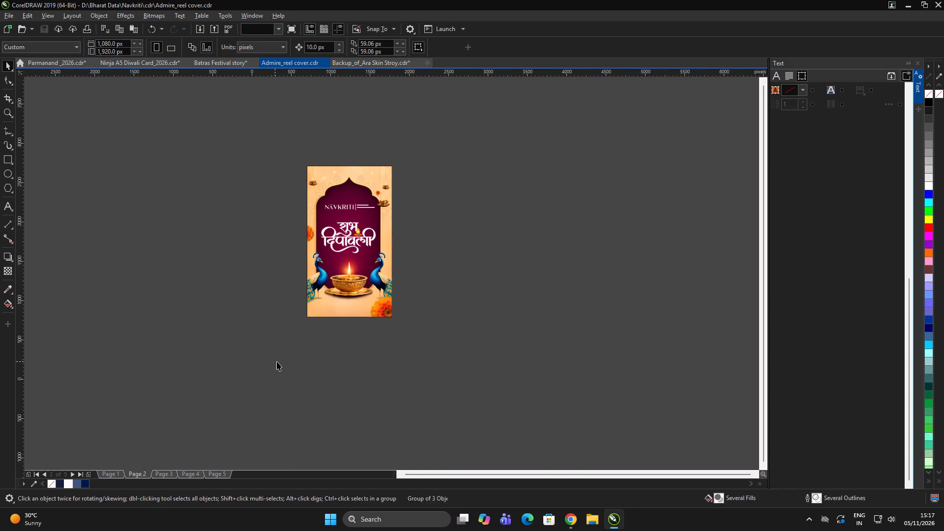
click(279, 361)
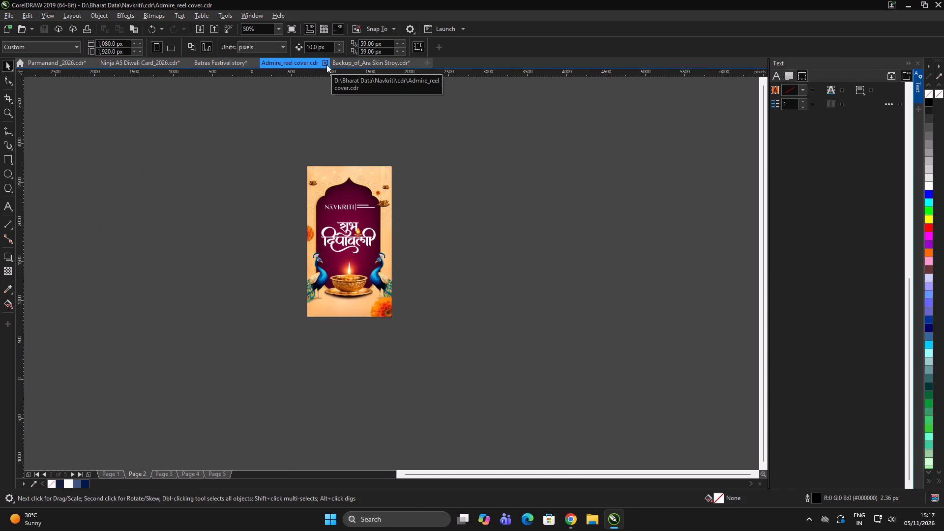
click(326, 64)
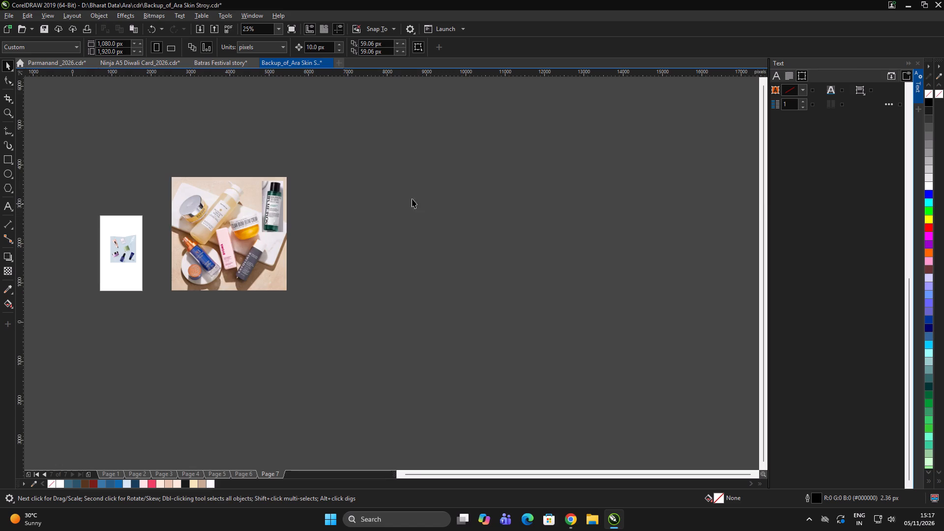
double_click(443, 187)
Save the Batras Festival story document as Backup_of_card in Bharat Data > Batra's > Aug Batra Work > cdr on the D: drive.
click(204, 62)
click(615, 252)
drag(615, 253, 603, 260)
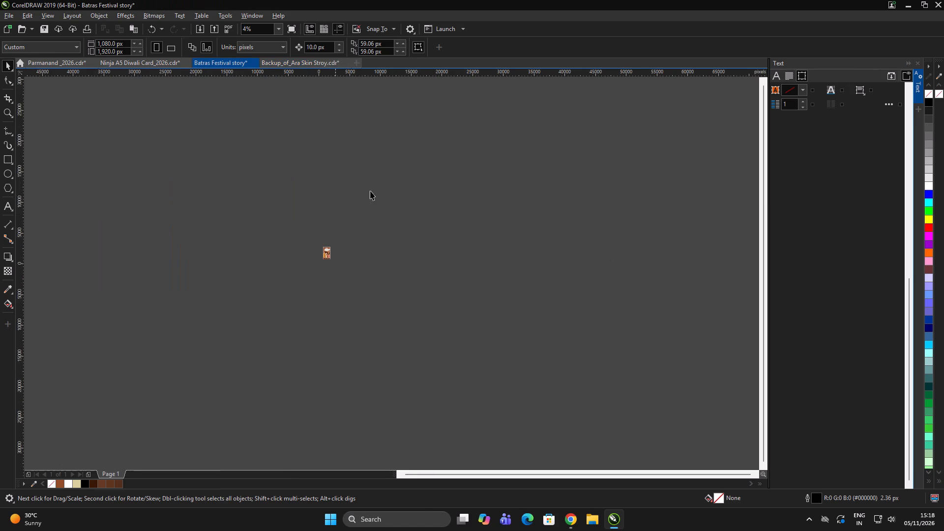
drag(479, 178, 124, 324)
scroll(339, 260, up, 4)
scroll(184, 171, up, 2)
scroll(277, 181, down, 1)
triple_click(170, 177)
click(172, 178)
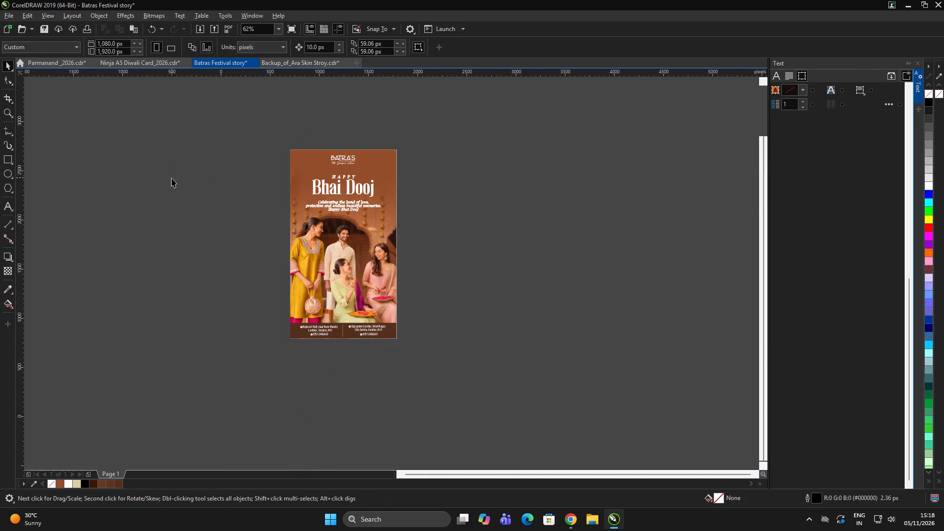
click(178, 177)
key(ctrl+s)
double_click(178, 177)
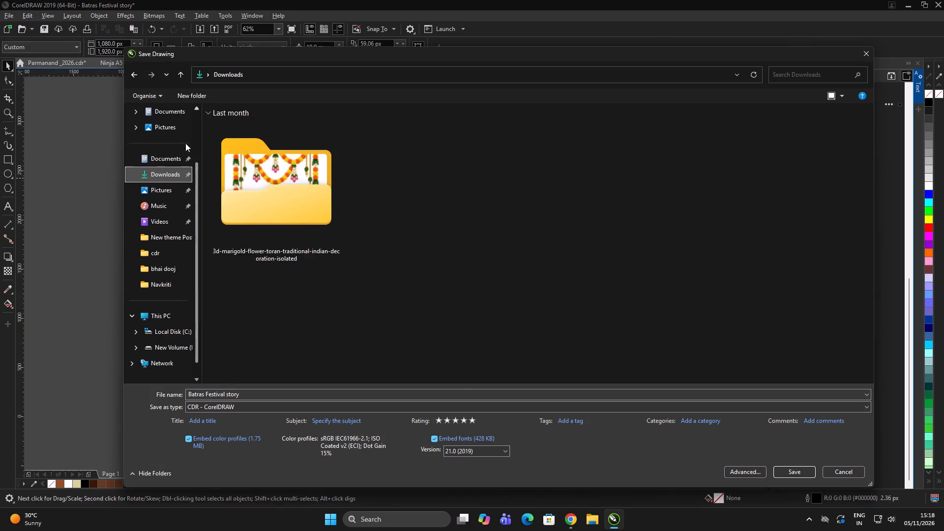
scroll(233, 376, down, 13)
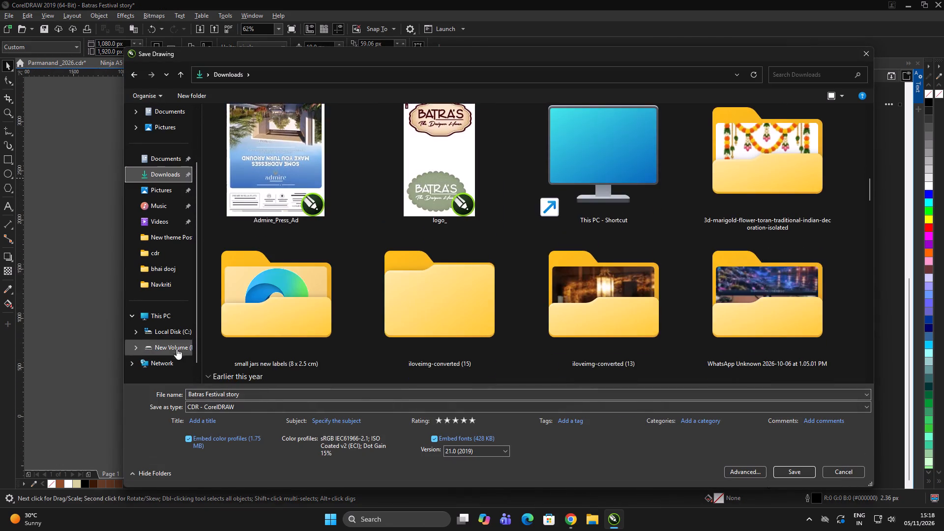
click(177, 344)
double_click(250, 116)
click(252, 165)
text(bat)
double_click(853, 129)
click(351, 227)
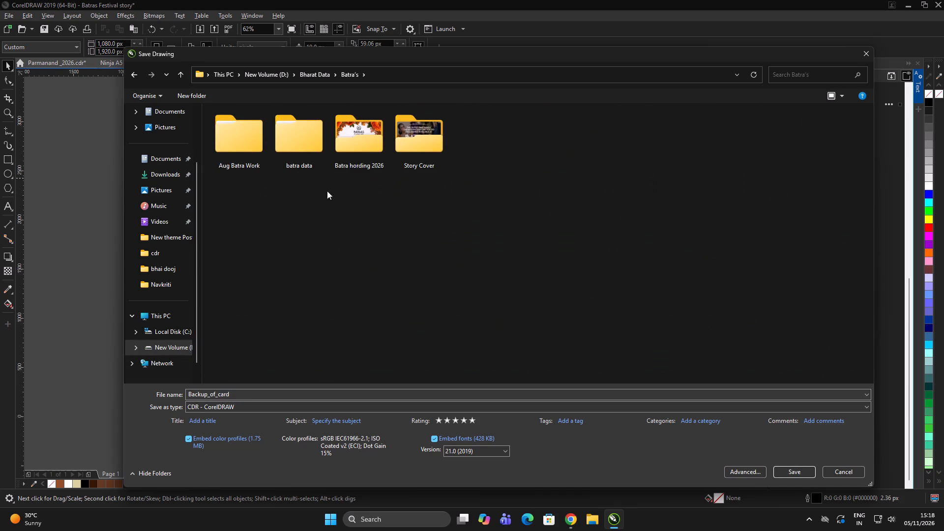
double_click(254, 146)
double_click(247, 142)
scroll(699, 305, down, 9)
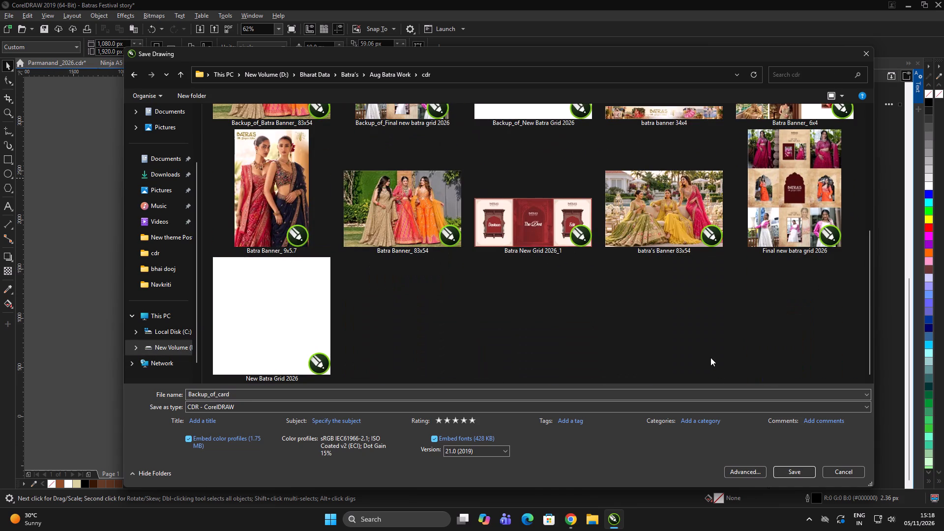
scroll(710, 357, down, 5)
click(788, 474)
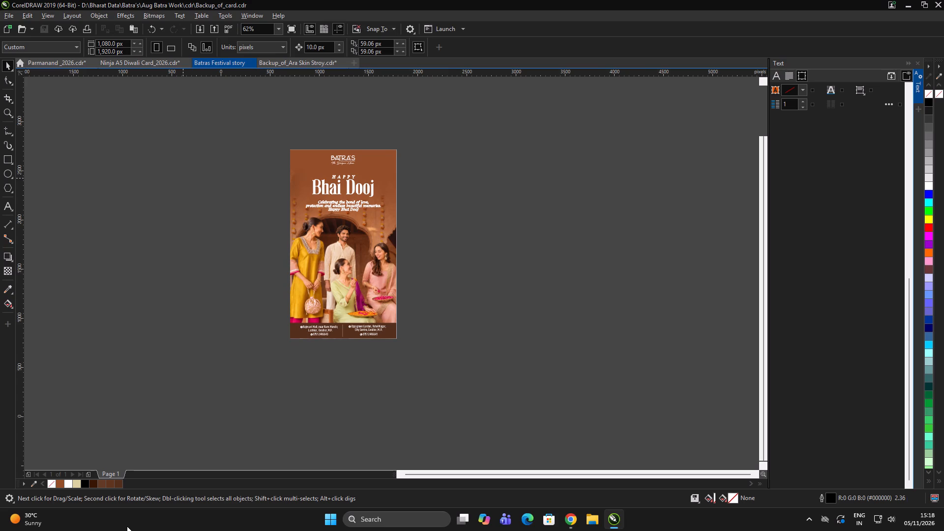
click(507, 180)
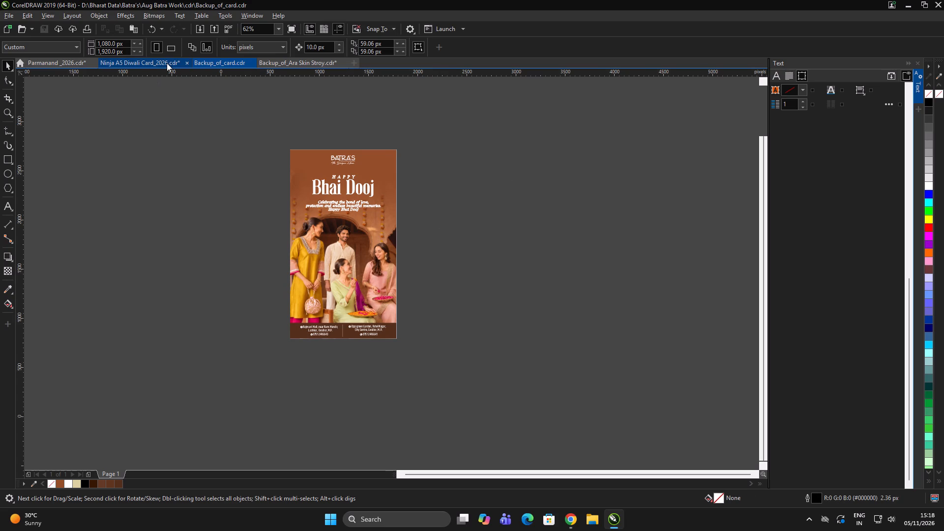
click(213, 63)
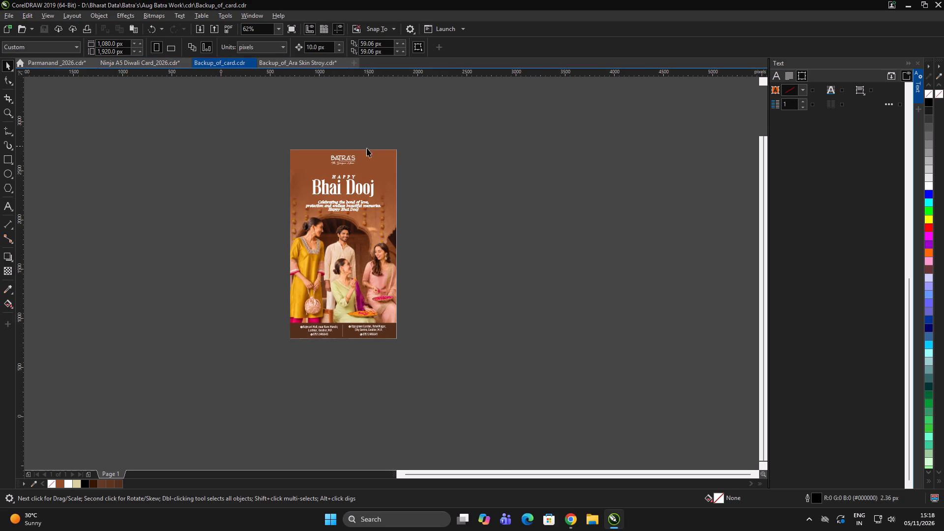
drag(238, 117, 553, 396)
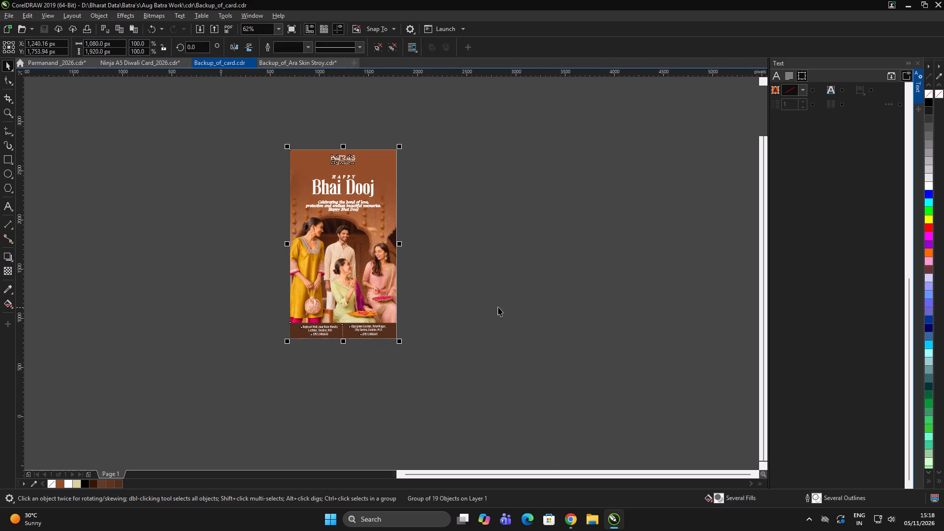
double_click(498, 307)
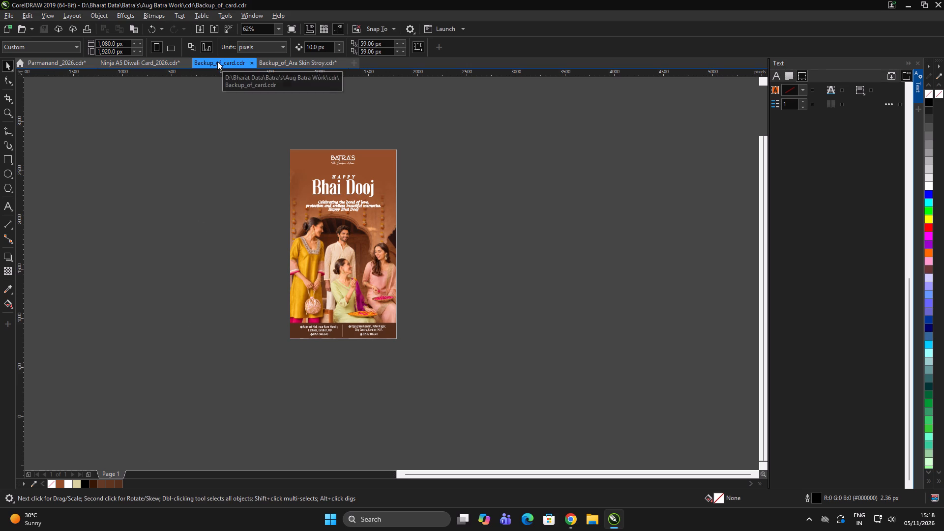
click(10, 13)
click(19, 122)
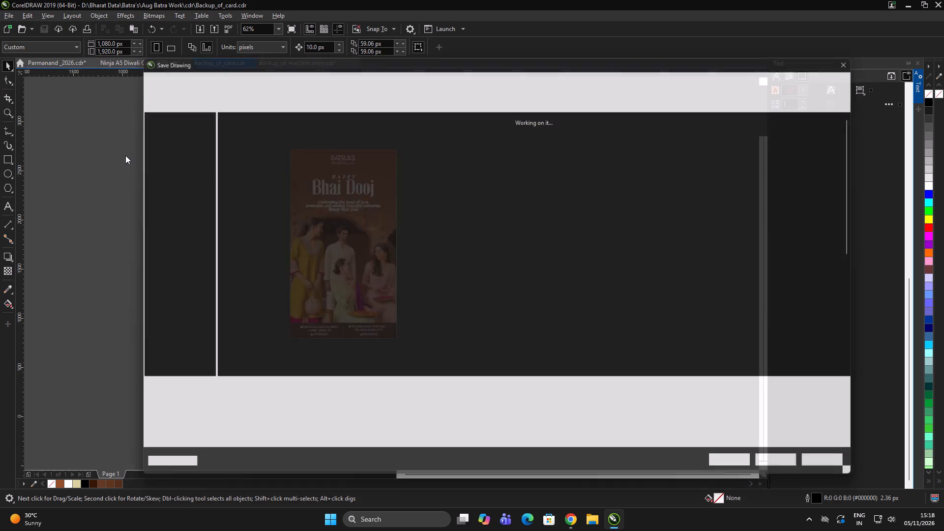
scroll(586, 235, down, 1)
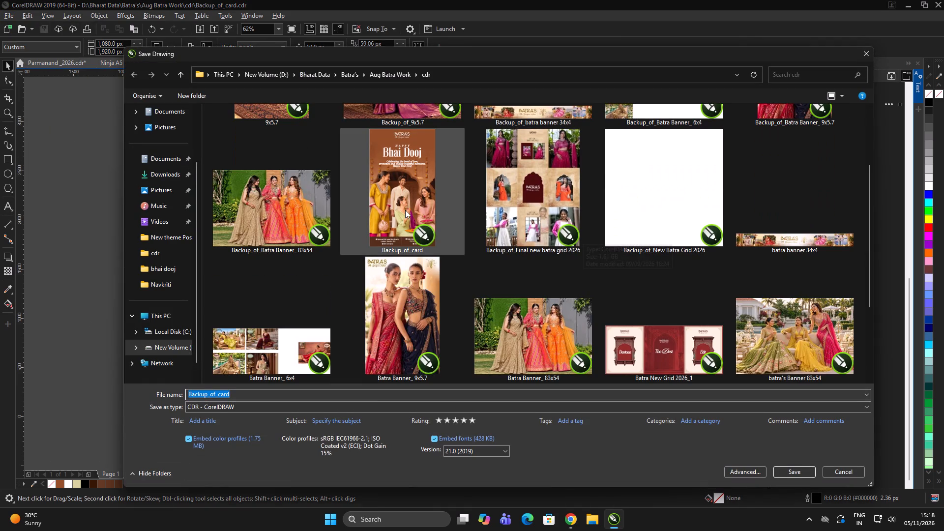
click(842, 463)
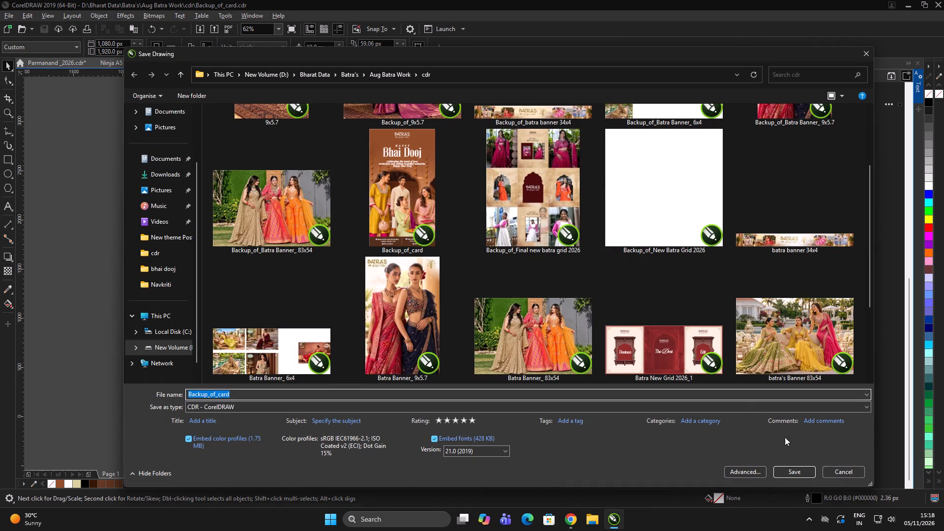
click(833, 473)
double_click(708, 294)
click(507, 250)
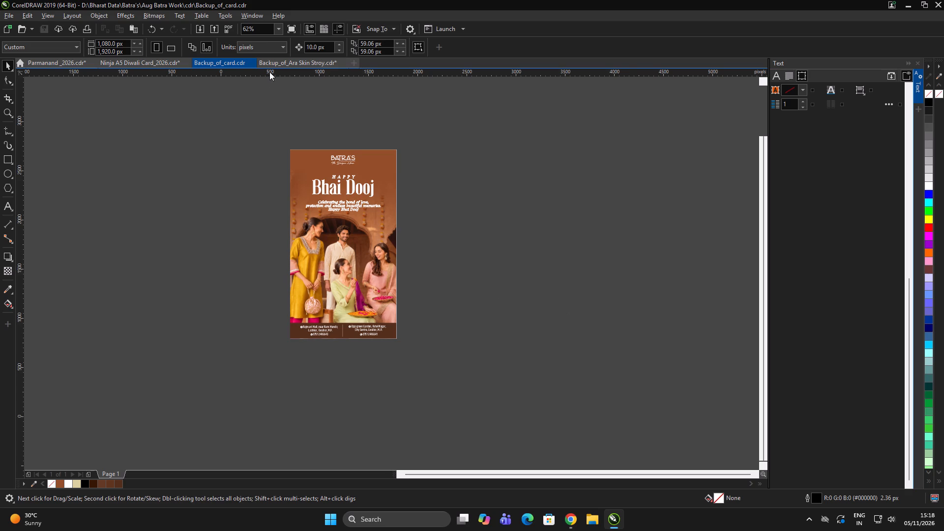
Close the Backup_of_card document.
click(251, 63)
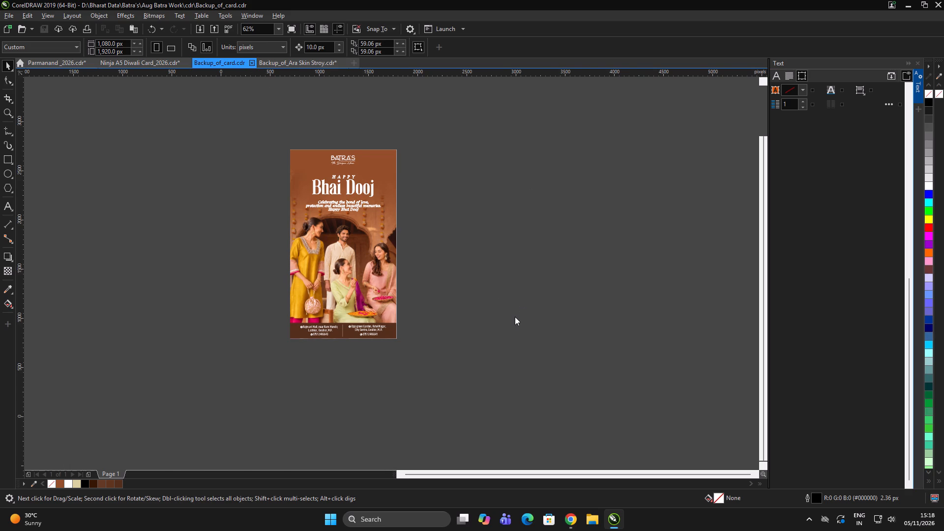
double_click(560, 142)
drag(558, 143, 478, 136)
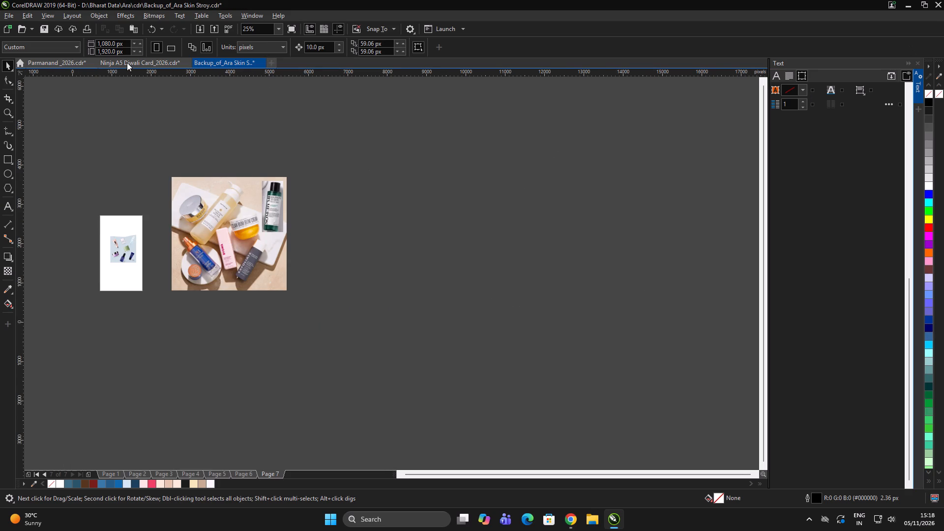
Check the open Ninja A5 Diwali Card_2026 and Backup_of_Ara Skin Stroy documents.
click(127, 62)
scroll(638, 266, down, 1)
click(623, 251)
drag(618, 249, 598, 244)
drag(598, 191, 112, 336)
double_click(229, 307)
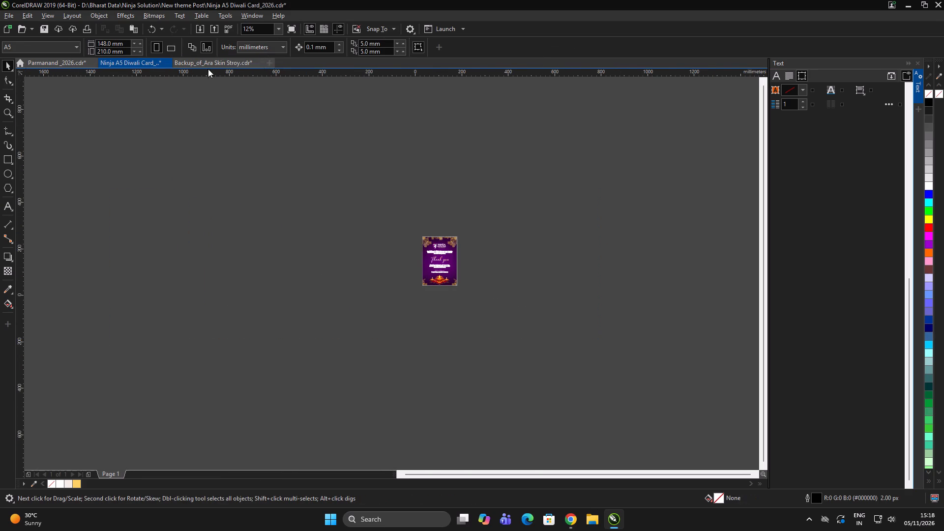
click(208, 64)
click(131, 61)
double_click(460, 192)
Create a new document named cosmos.
key(ctrl+n)
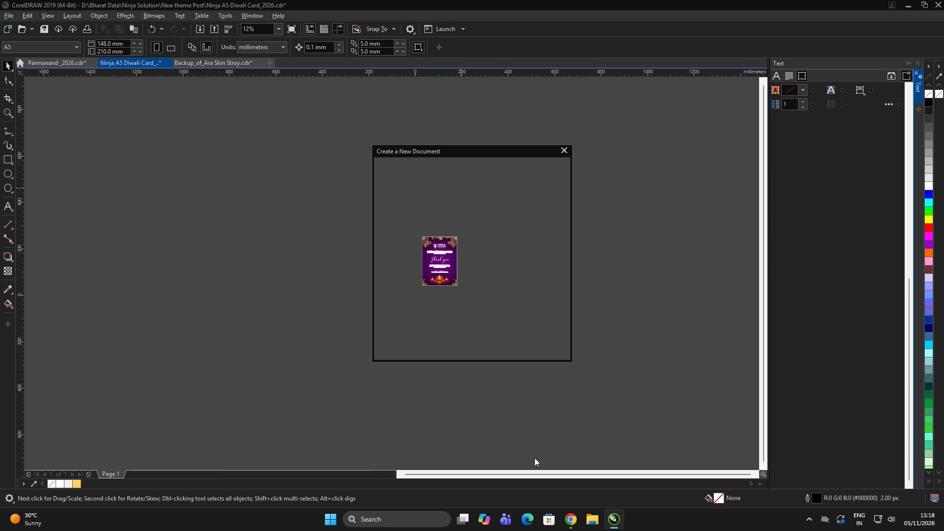
text(xco)
key(BackSpace)
key(BackSpace)
key(BackSpace)
key(BackSpace)
text(cos)
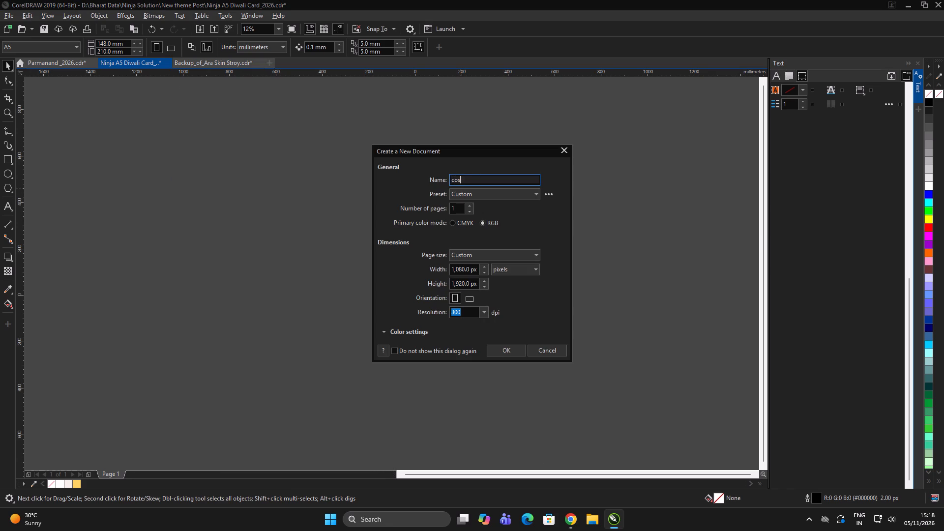
text(mos)
key(Return)
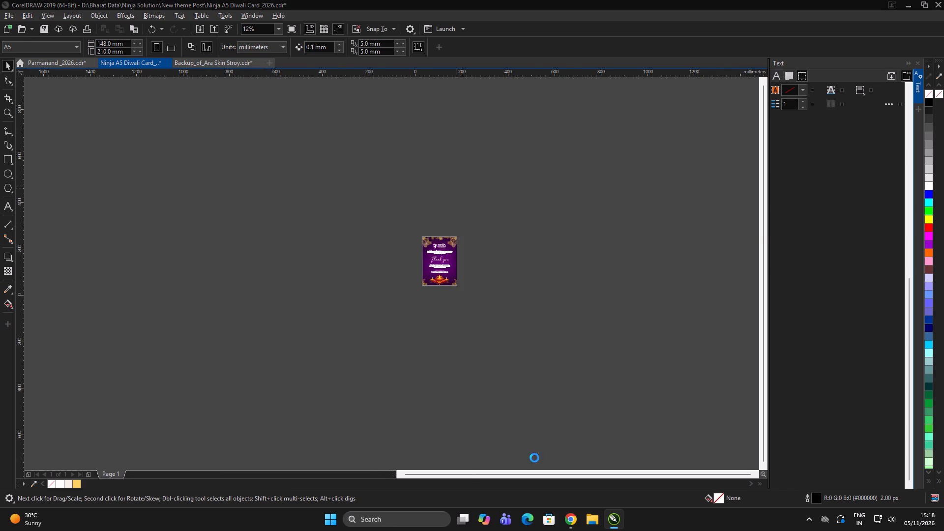
click(261, 253)
drag(271, 244, 253, 229)
Set the cosmos document's page size to A5.
click(42, 47)
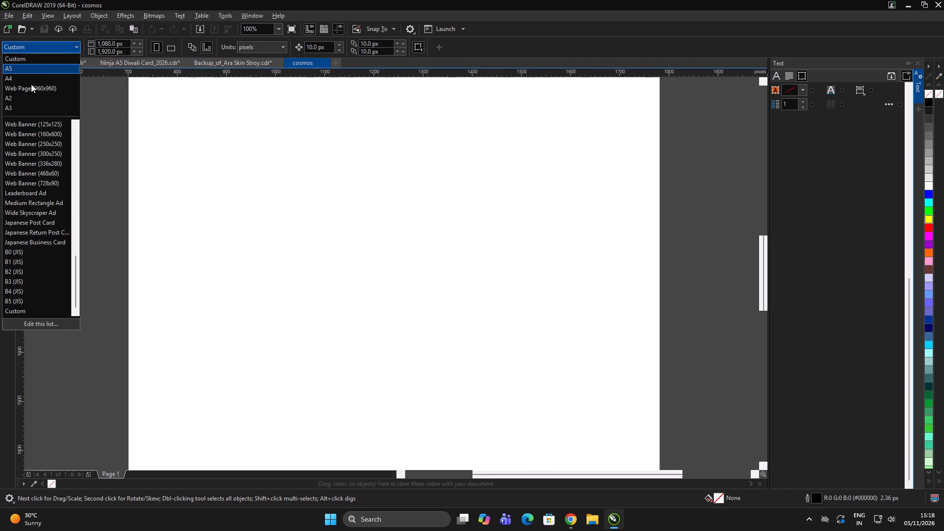
click(44, 66)
scroll(355, 236, down, 4)
click(434, 299)
double_click(553, 261)
Import the Ornate burgundy and gold floral backdrop from Downloads and place it beside the page at about 2,121 × 2,990 px.
key(ctrl+i)
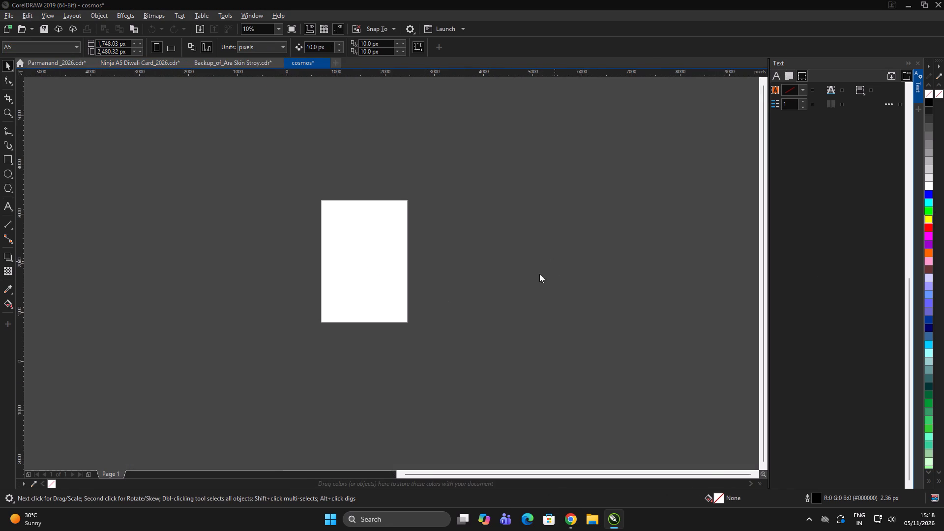
click(291, 172)
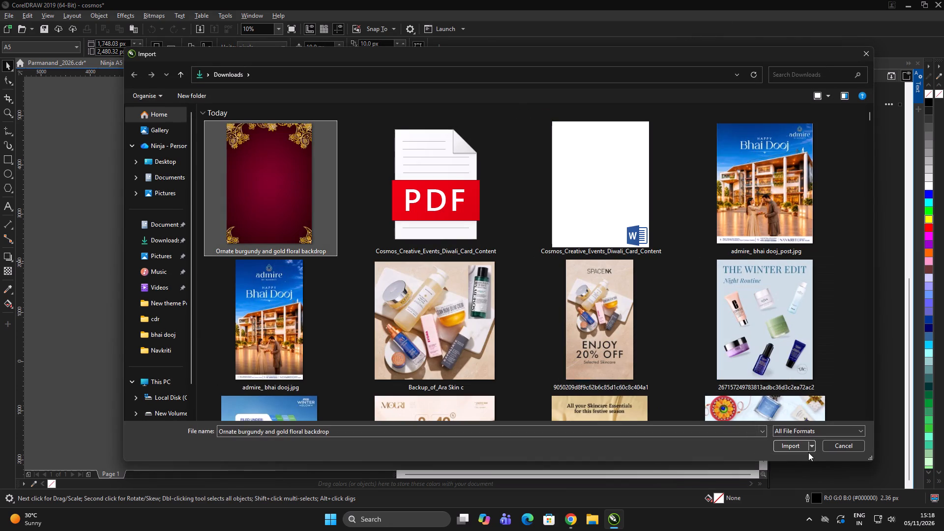
click(799, 446)
drag(122, 200, 386, 347)
click(419, 319)
click(60, 260)
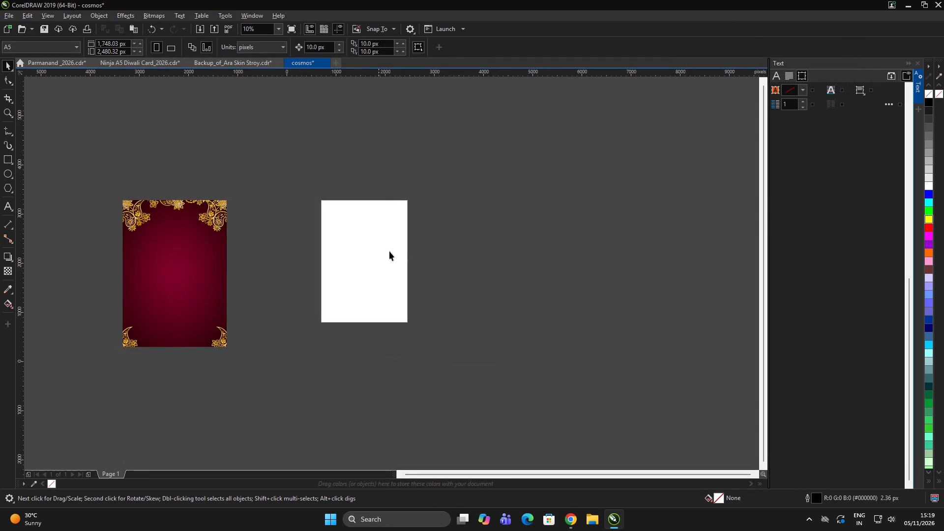
Add a page-sized rectangle and centre the backdrop horizontally on it.
double_click(391, 251)
double_click(3, 155)
key(space)
drag(616, 167, 596, 171)
click(146, 230)
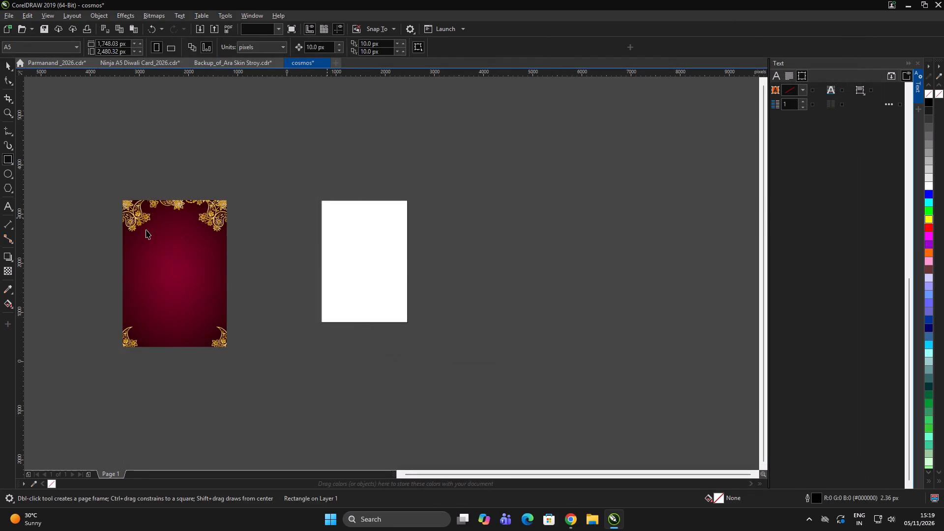
shift+click(372, 241)
key(c)
click(601, 228)
click(311, 275)
Send the backdrop image behind the page rectangle.
scroll(411, 219, up, 1)
shift+click(411, 224)
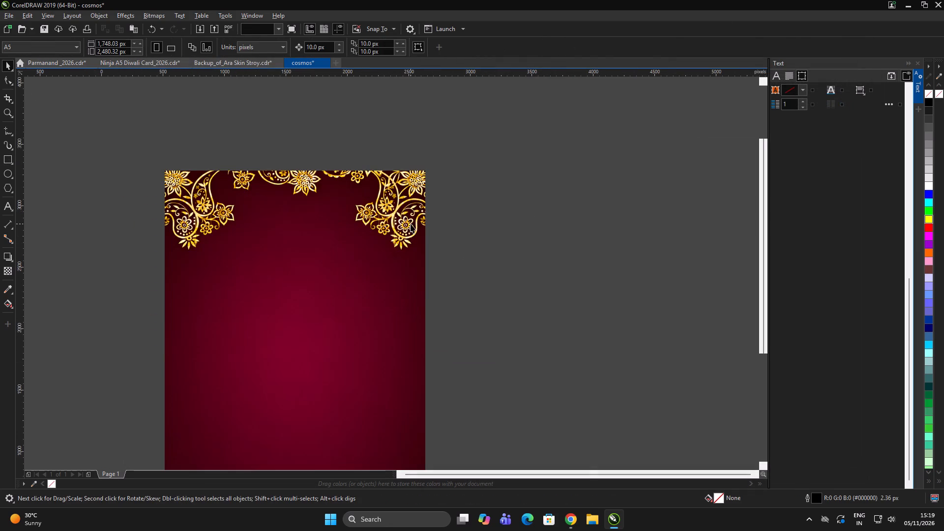
key(shift+End)
key(shift+Page_Down)
click(513, 222)
Scale the backdrop down to about 1,702 × 2,400 px and centre it on the page rectangle.
scroll(404, 161, up, 2)
click(416, 237)
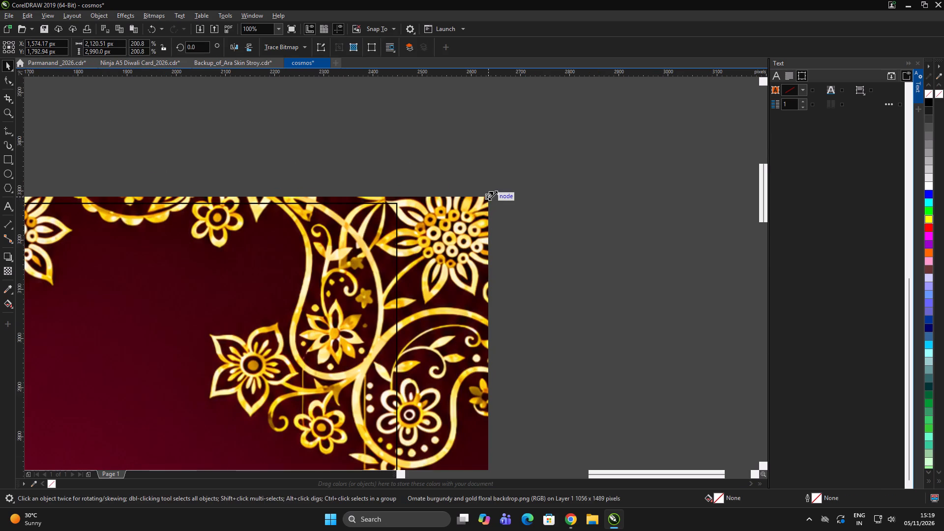
drag(493, 192, 390, 330)
shift+click(351, 273)
key(e)
key(c)
scroll(381, 220, down, 3)
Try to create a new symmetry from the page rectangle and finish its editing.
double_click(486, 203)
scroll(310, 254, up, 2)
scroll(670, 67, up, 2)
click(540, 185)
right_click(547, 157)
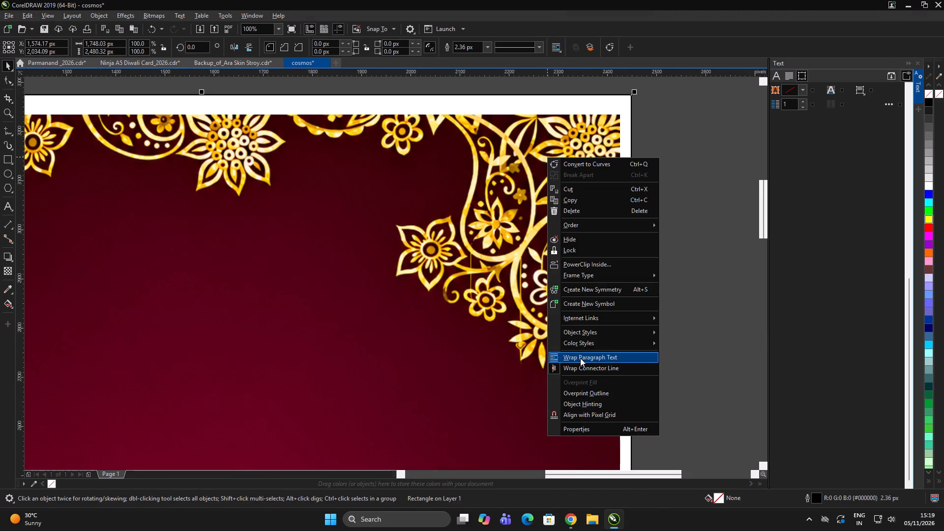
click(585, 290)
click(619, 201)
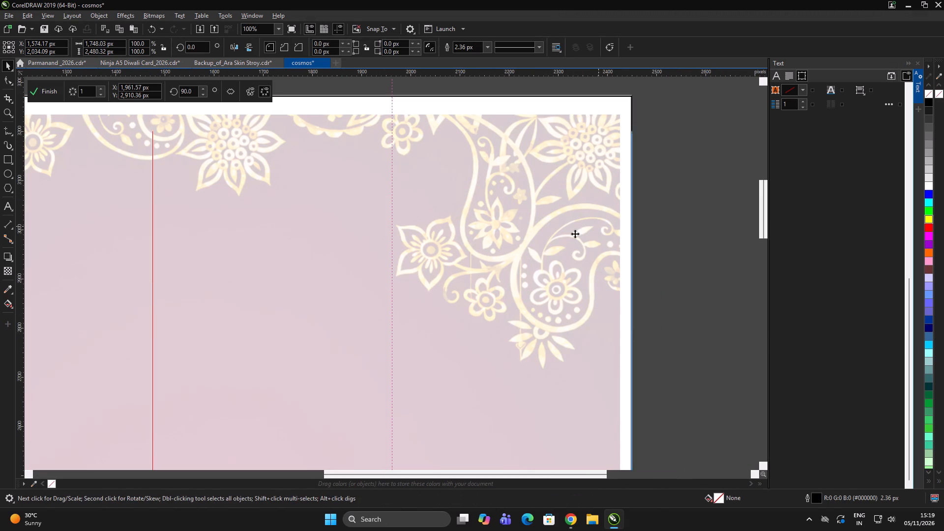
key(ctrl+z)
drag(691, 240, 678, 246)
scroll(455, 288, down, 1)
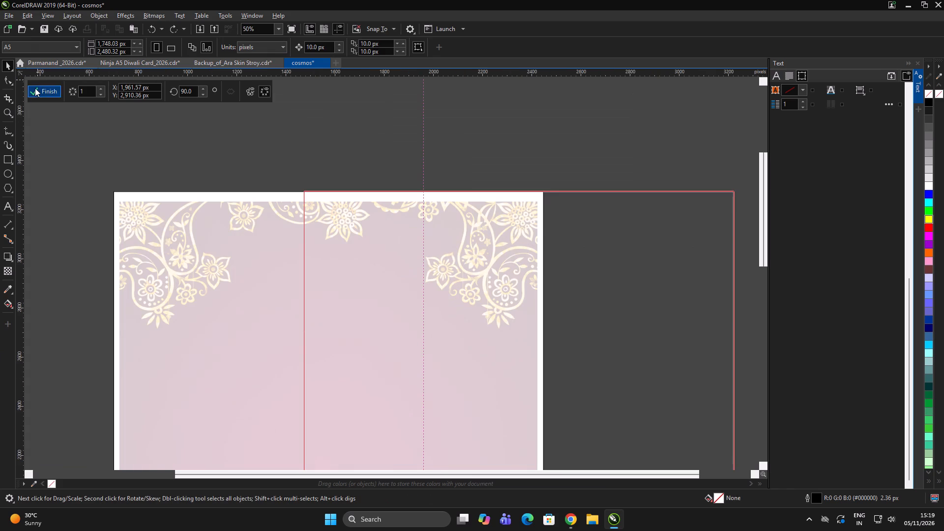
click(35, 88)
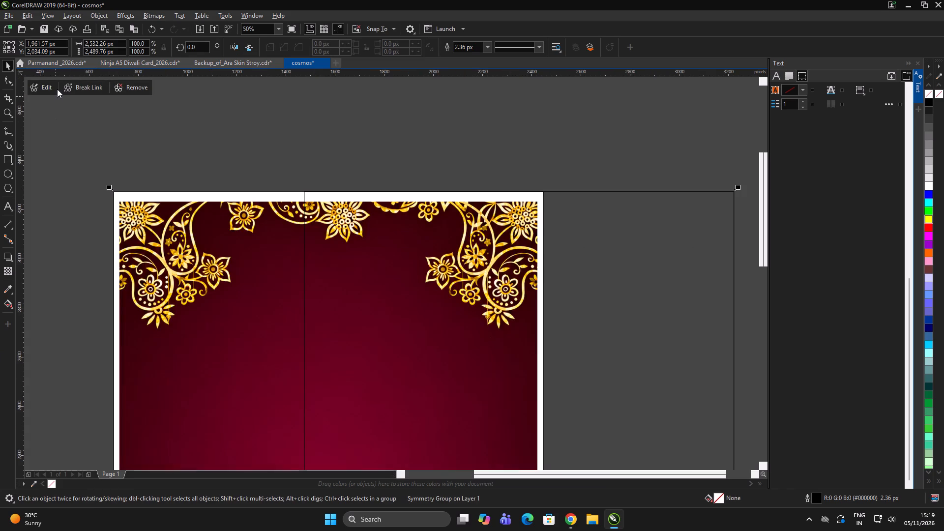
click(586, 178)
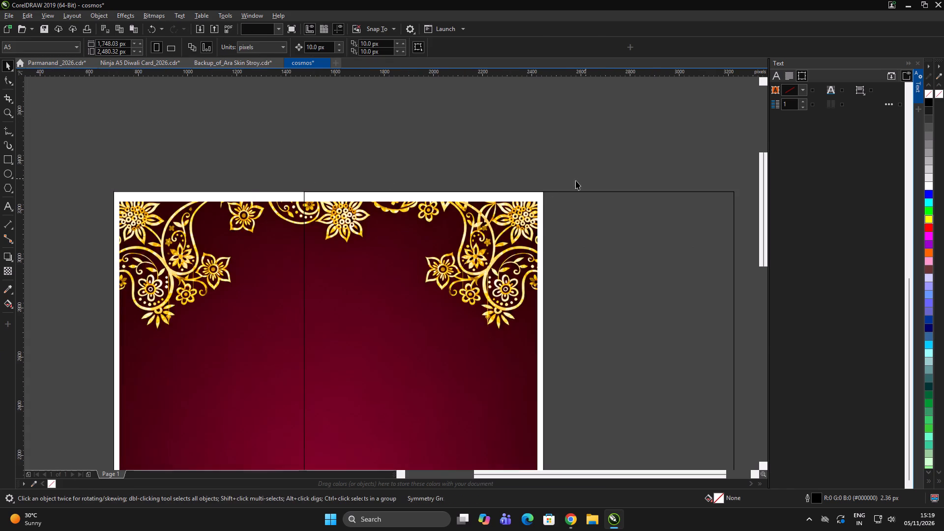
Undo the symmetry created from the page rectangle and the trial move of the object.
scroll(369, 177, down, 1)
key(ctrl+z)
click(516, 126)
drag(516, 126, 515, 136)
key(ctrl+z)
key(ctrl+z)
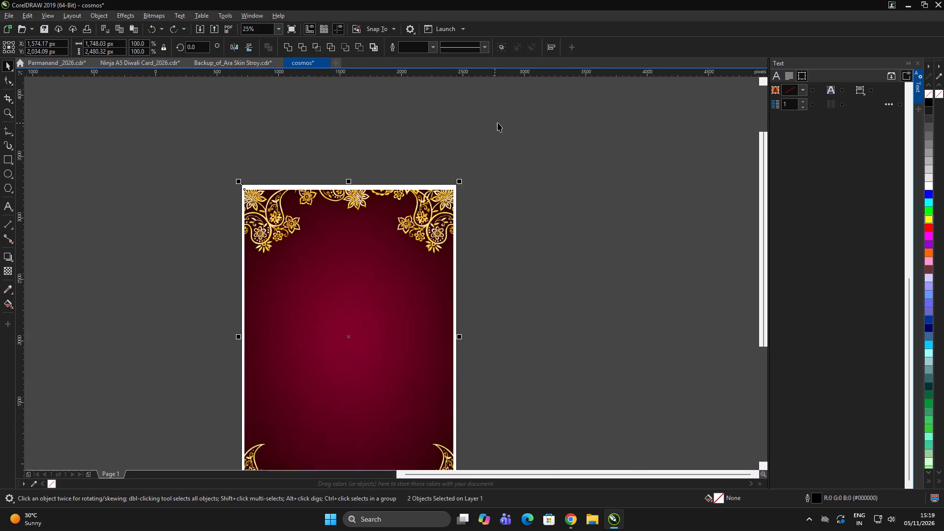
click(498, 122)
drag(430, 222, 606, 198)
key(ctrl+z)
Send the page rectangle behind the backdrop image.
key(shift+Page_Down)
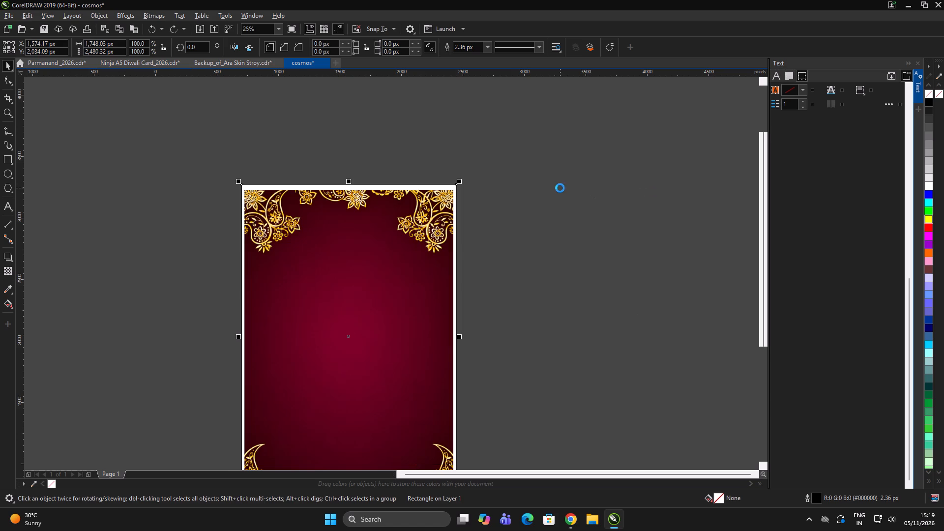
drag(590, 171, 584, 172)
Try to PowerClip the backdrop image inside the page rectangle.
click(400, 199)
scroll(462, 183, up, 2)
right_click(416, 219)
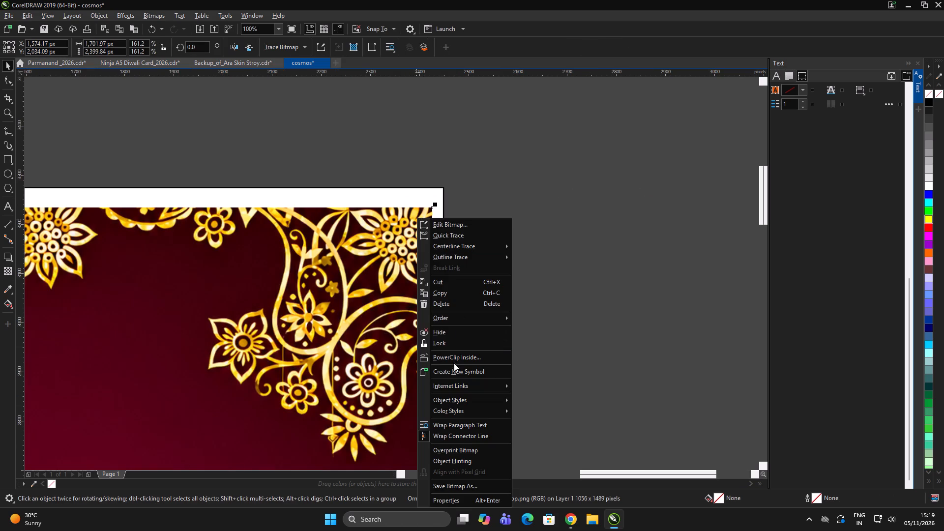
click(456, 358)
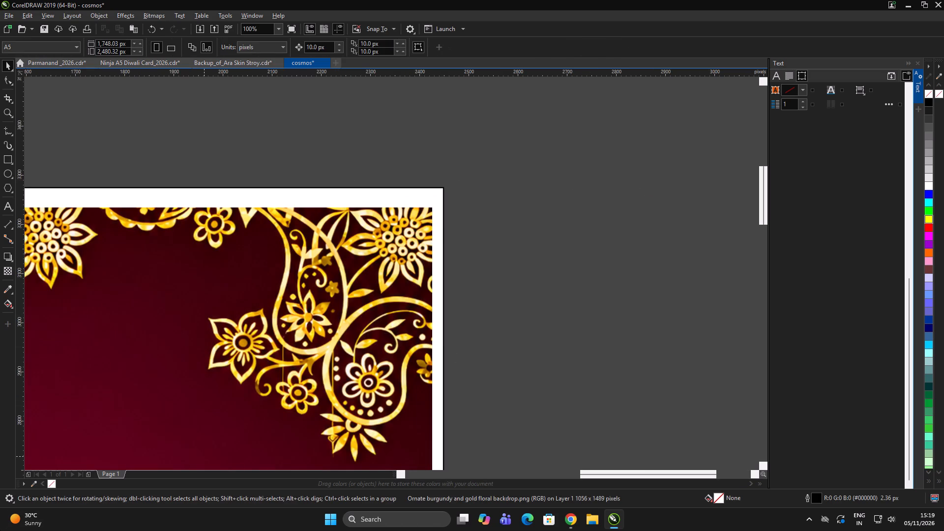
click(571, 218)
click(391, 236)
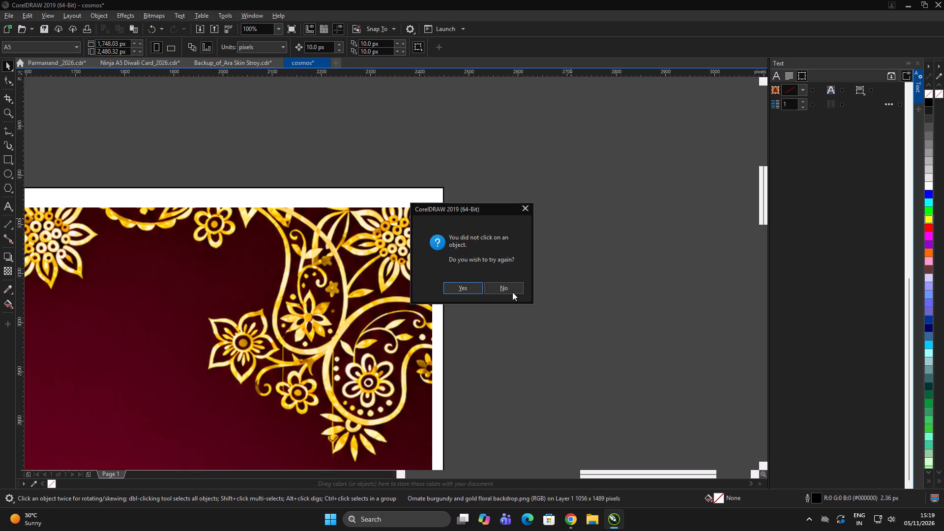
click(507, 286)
PowerClip the backdrop image inside the page rectangle.
click(397, 240)
right_click(405, 235)
click(450, 362)
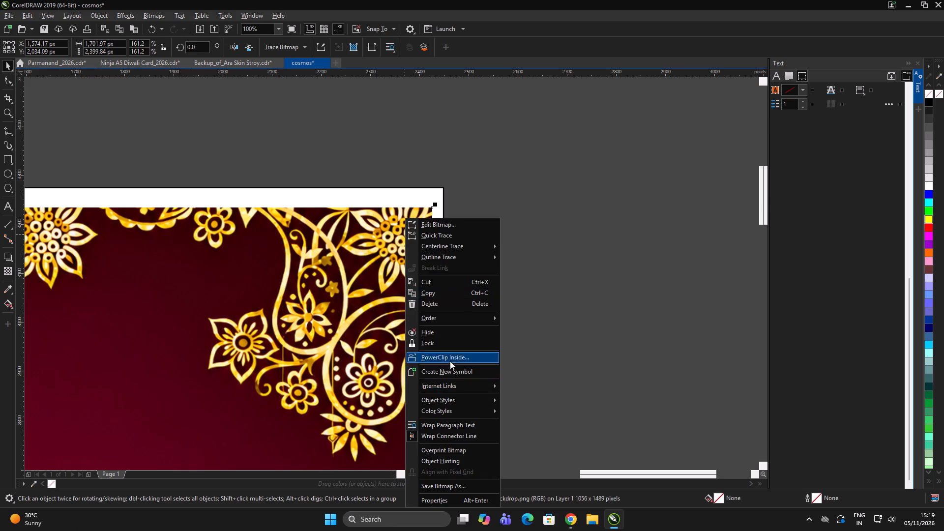
click(412, 193)
scroll(439, 189, down, 1)
click(510, 184)
alt+click(443, 218)
click(502, 192)
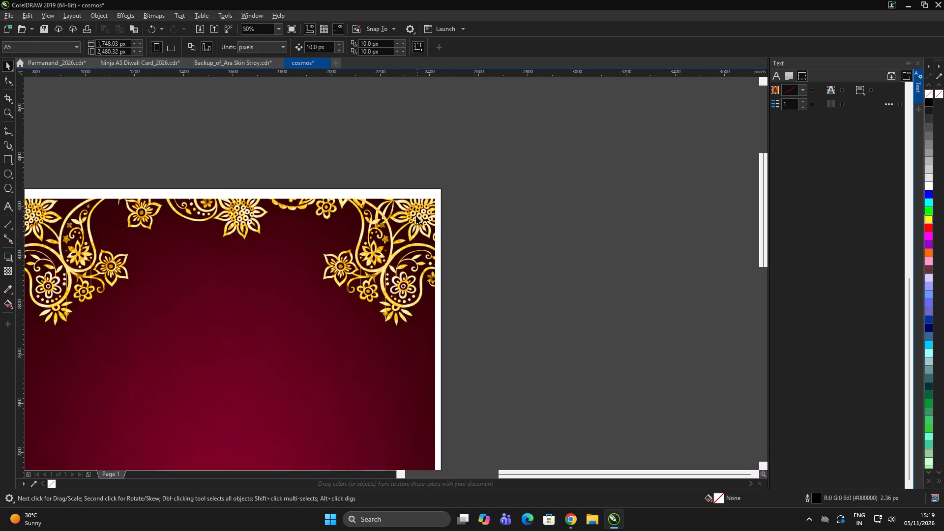
Enlarge the backdrop image from its centre to about 1,767 × 2,492 px so it covers the whole page.
alt+click(418, 210)
scroll(445, 191, up, 1)
shift+drag(428, 204, 451, 181)
scroll(439, 182, down, 2)
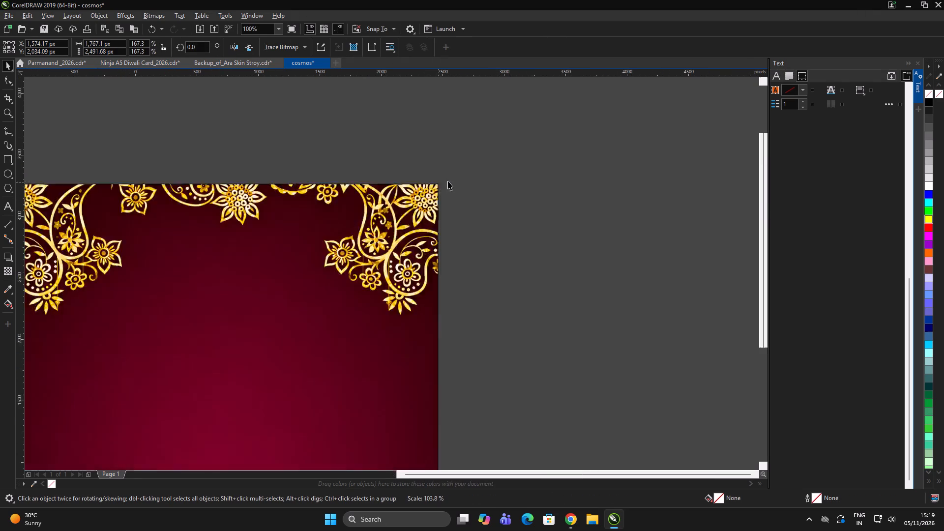
scroll(448, 181, down, 3)
scroll(447, 148, up, 2)
double_click(596, 210)
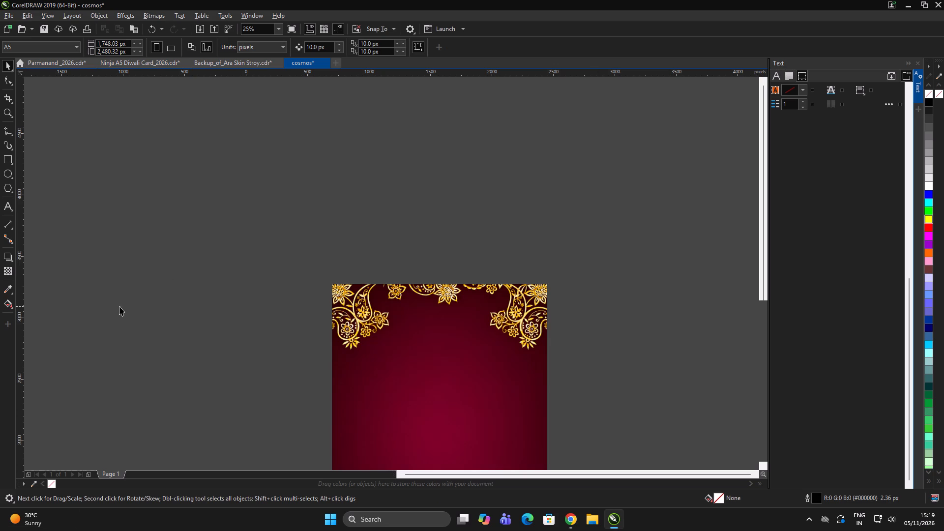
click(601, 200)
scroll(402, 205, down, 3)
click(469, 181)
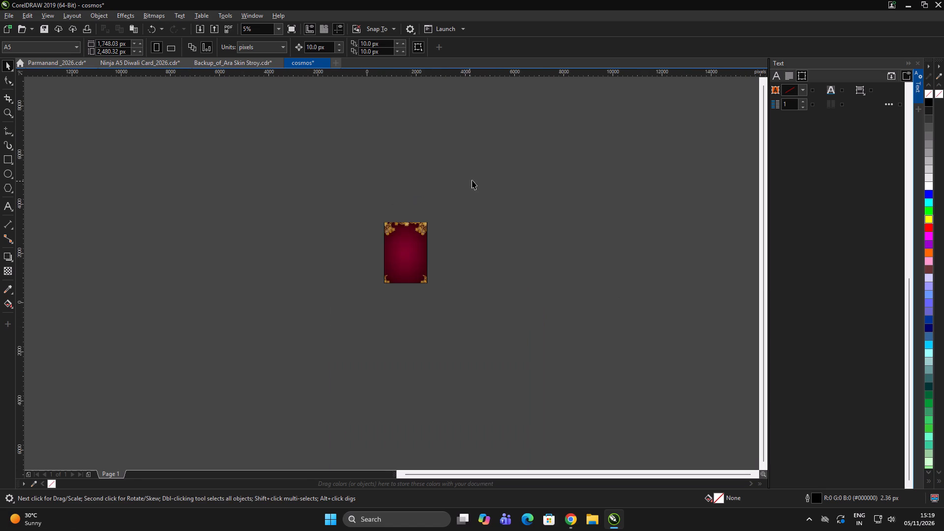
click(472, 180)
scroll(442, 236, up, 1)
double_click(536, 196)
Switch to Chrome and search Google for "mandl vector" in place of the kalawa search.
key(alt+Tab)
click(538, 0)
click(490, 39)
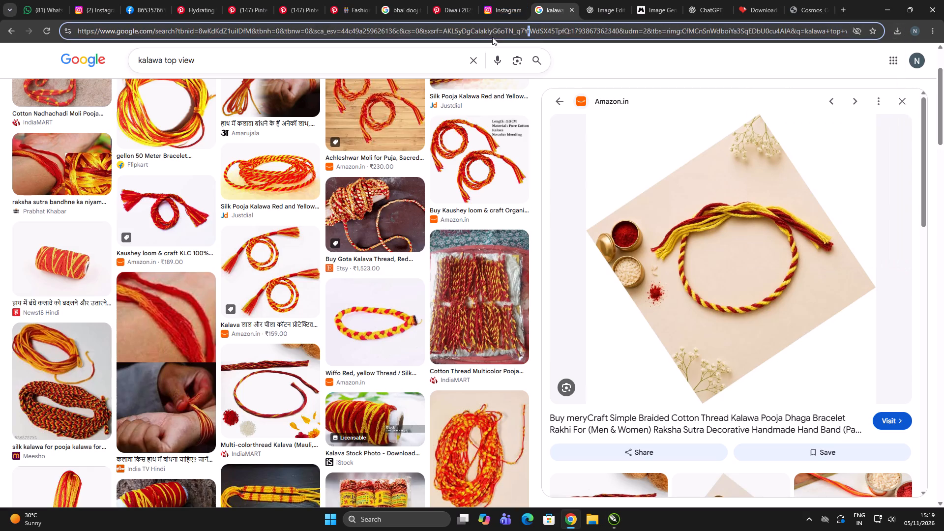
key(ctrl+a)
text(mandl vectpor)
key(BackSpace)
key(BackSpace)
key(BackSpace)
key(BackSpace)
key(BackSpace)
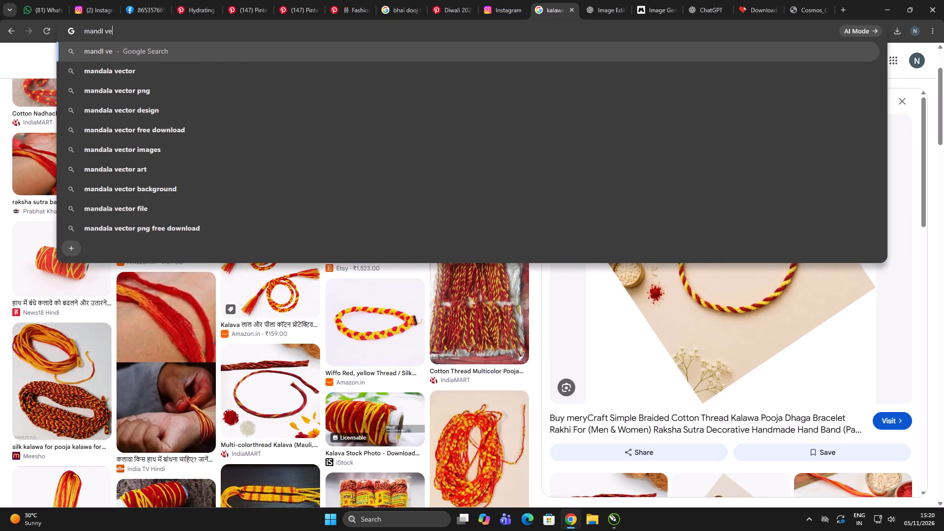
text(ctor)
key(Return)
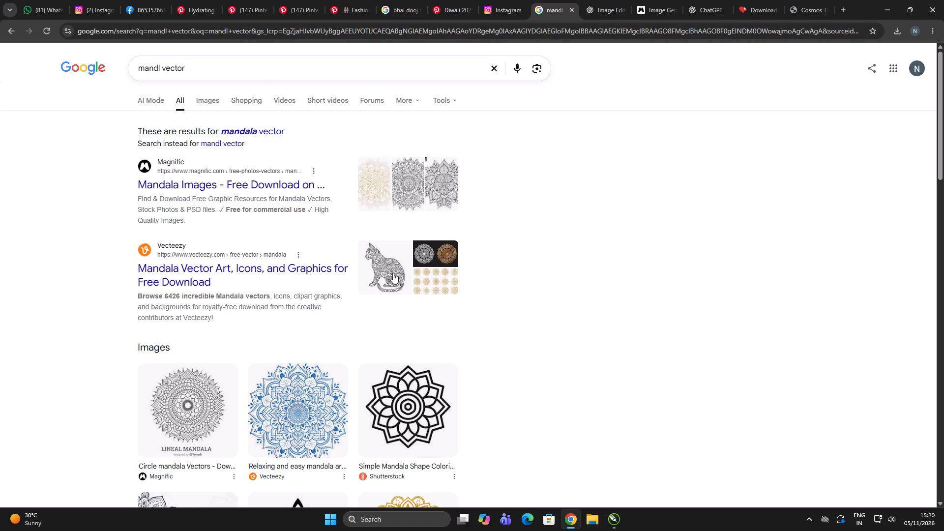
Browse the image results for a mandala vector design suitable for the card, and return to the cosmos document in CorelDRAW.
click(208, 99)
scroll(611, 215, down, 2)
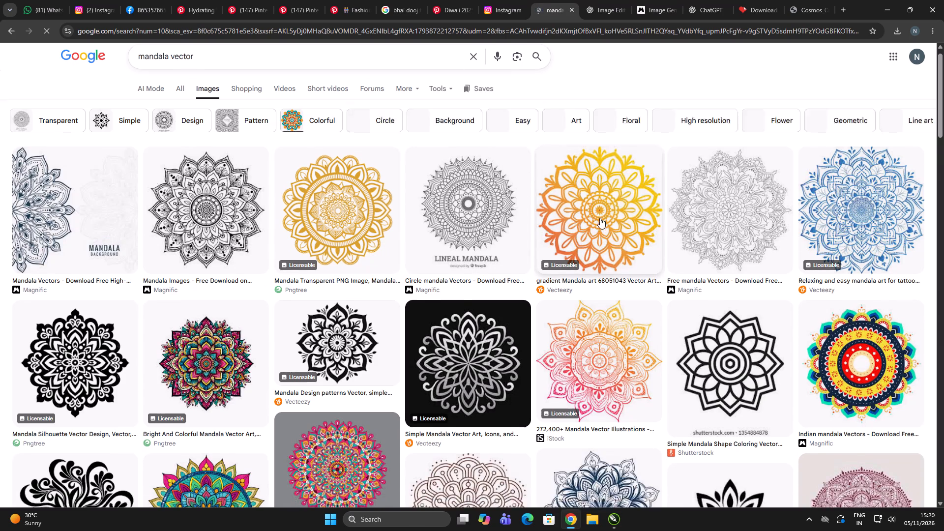
scroll(600, 218, down, 3)
scroll(489, 289, down, 5)
scroll(530, 267, up, 1)
scroll(524, 270, down, 6)
scroll(520, 264, up, 1)
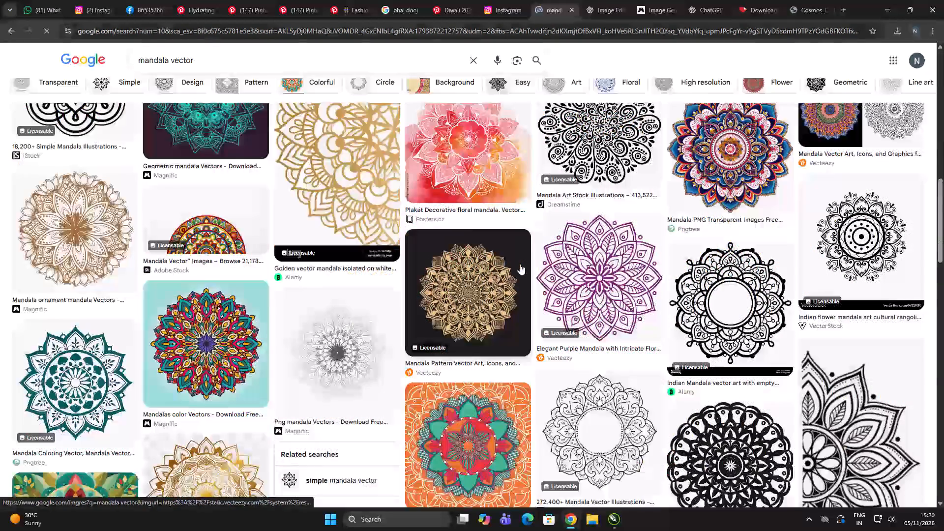
scroll(522, 265, down, 2)
scroll(145, 198, up, 1)
scroll(163, 215, down, 9)
scroll(371, 232, down, 2)
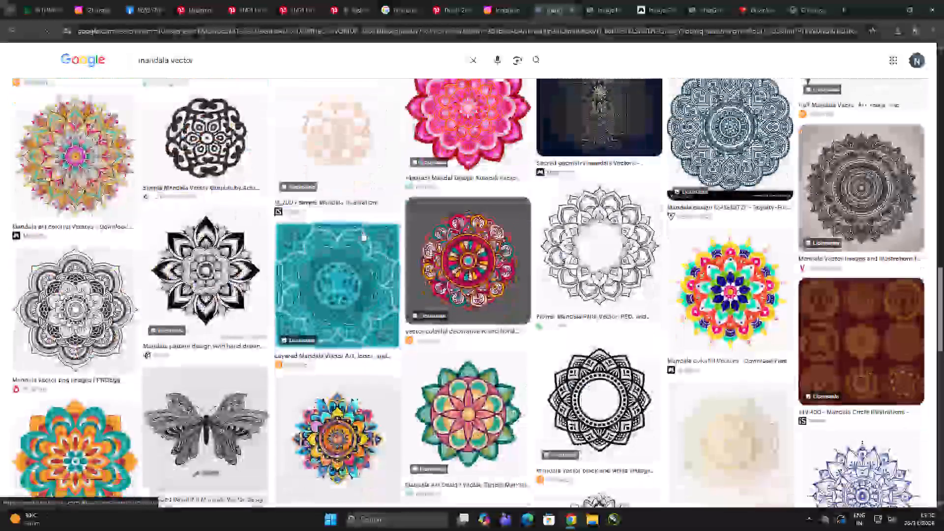
scroll(338, 235, down, 2)
scroll(327, 230, up, 1)
scroll(317, 235, down, 3)
scroll(327, 222, up, 1)
scroll(327, 223, down, 1)
key(alt+Tab)
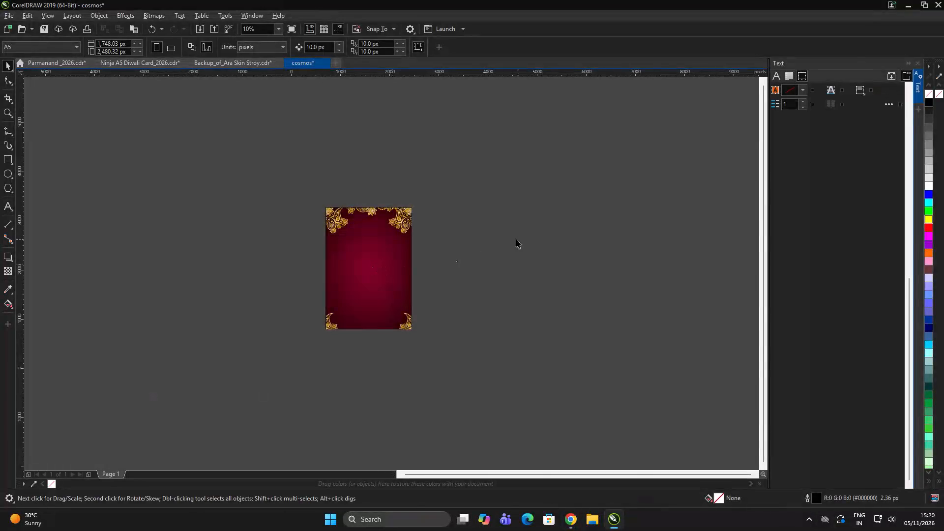
Switch to Chrome and look through the related mandala vector image results for a design that suits the card.
click(516, 239)
key(alt+Tab)
scroll(350, 291, down, 1)
click(343, 276)
scroll(866, 213, down, 8)
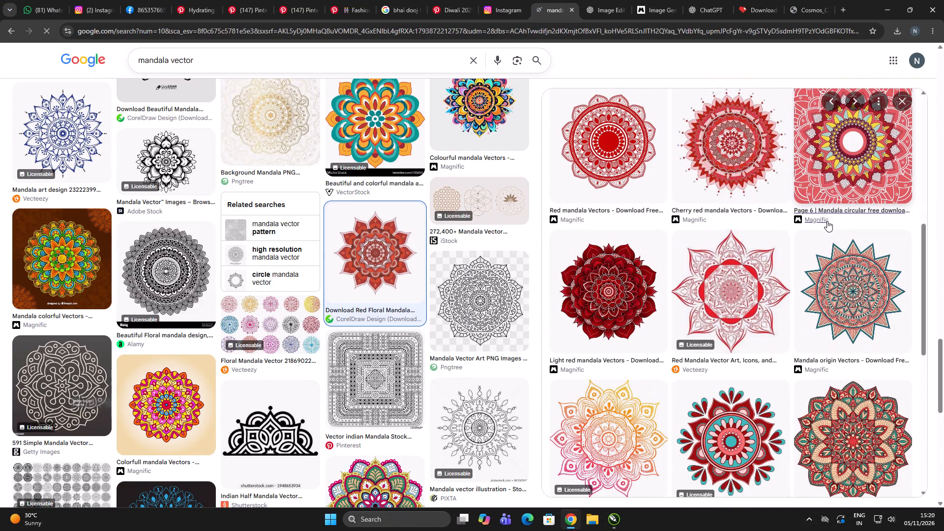
scroll(798, 225, down, 3)
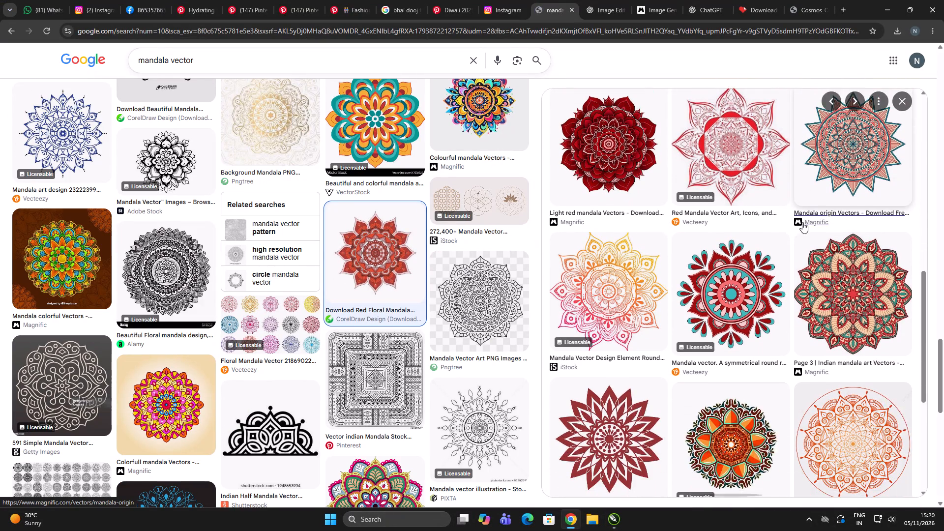
scroll(803, 222, down, 5)
click(740, 300)
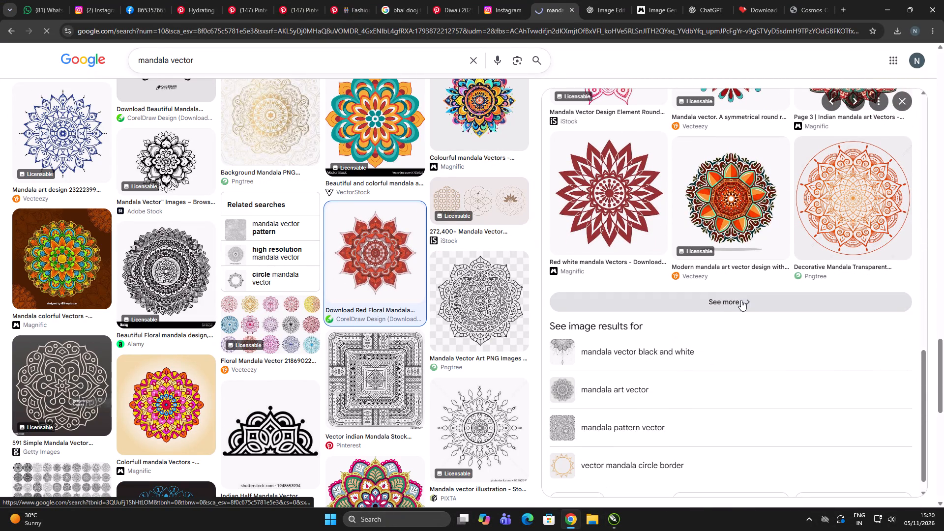
scroll(531, 278, down, 5)
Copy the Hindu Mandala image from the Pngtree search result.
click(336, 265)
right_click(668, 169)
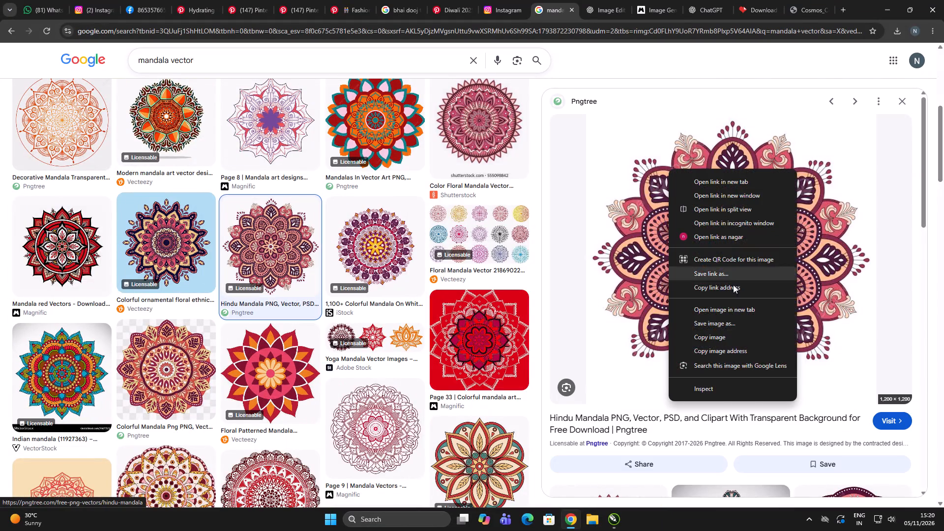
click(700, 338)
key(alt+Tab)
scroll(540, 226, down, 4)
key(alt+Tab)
Open the pink "Mandala art circle shape" result from Magnific among the related images and copy the image.
scroll(653, 268, down, 4)
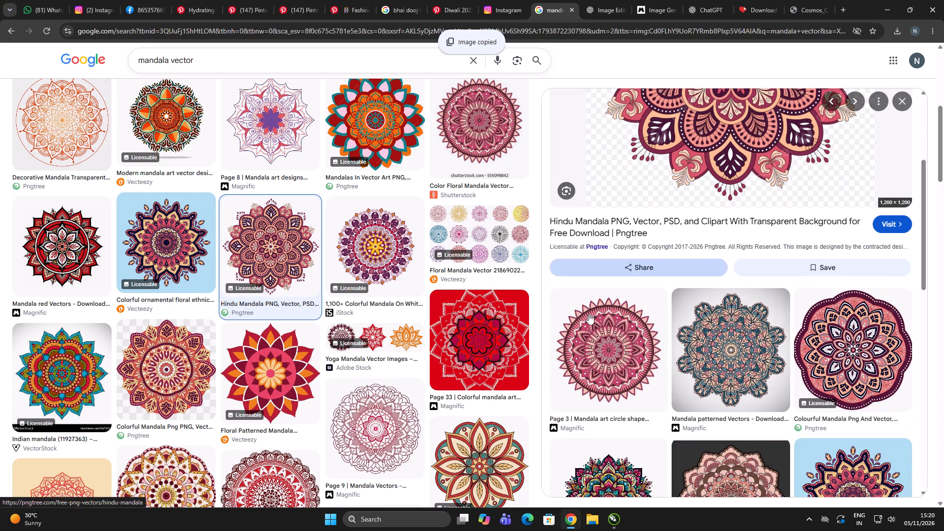
scroll(527, 374, down, 3)
click(601, 353)
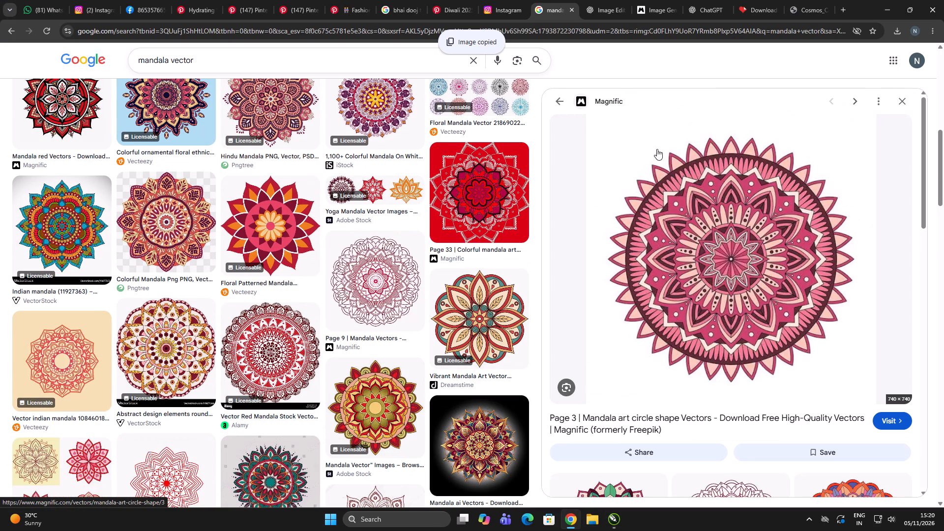
right_click(655, 147)
click(700, 315)
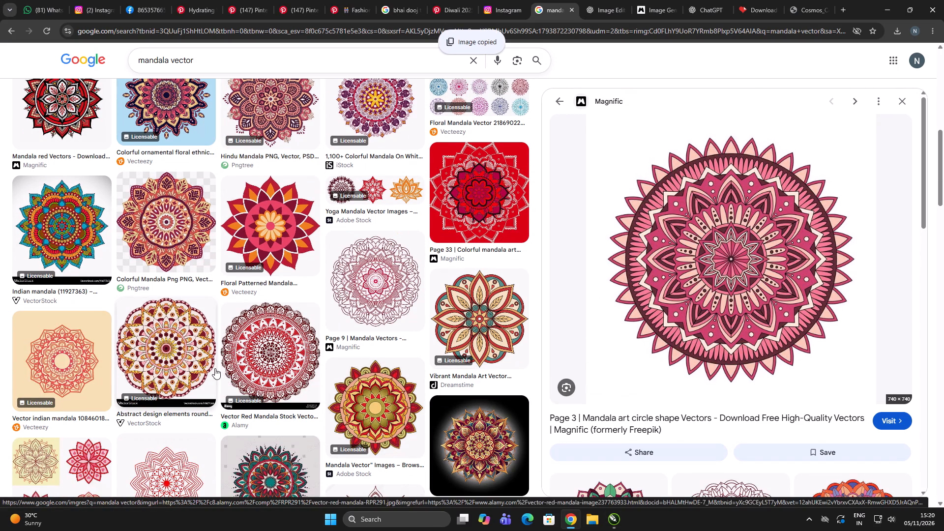
Switch to CorelDRAW and paste the copied mandala onto the card in the cosmos document.
key(alt+Tab)
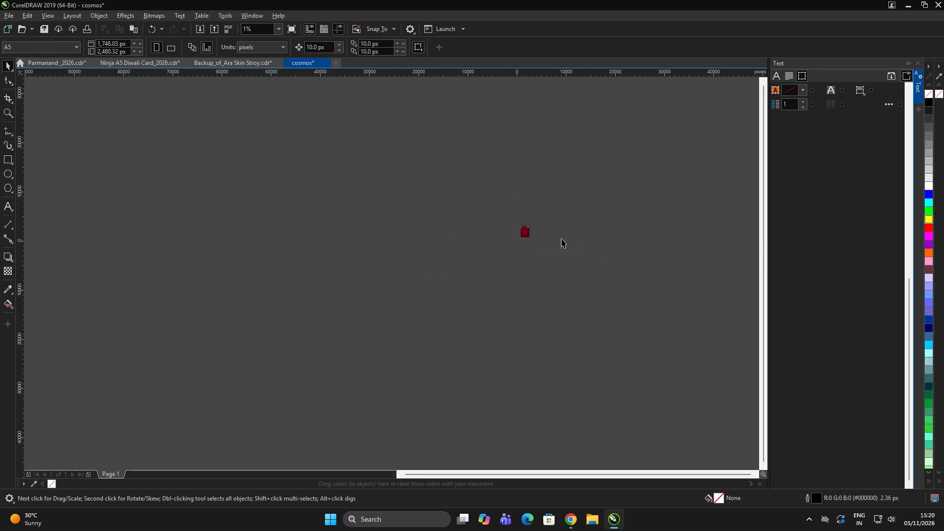
scroll(519, 239, up, 5)
click(724, 150)
key(ctrl+v)
scroll(365, 307, down, 2)
double_click(393, 305)
scroll(452, 237, up, 3)
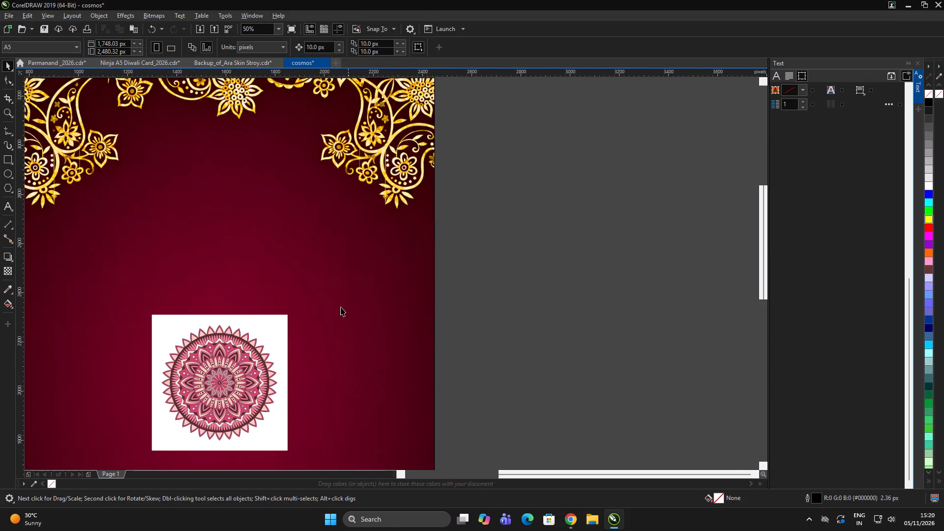
Set the transparency merge mode of the pasted mandala image to Multiply.
click(208, 403)
click(2, 269)
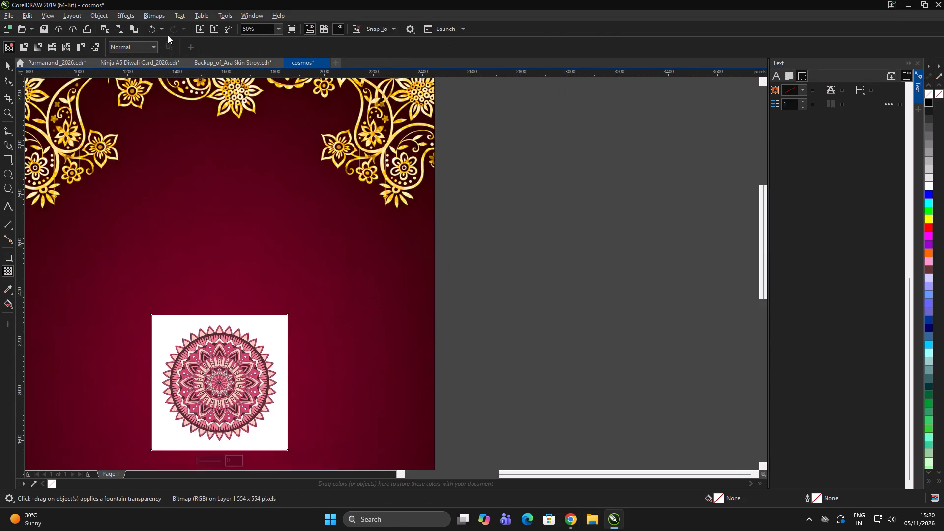
drag(132, 43, 134, 54)
click(131, 95)
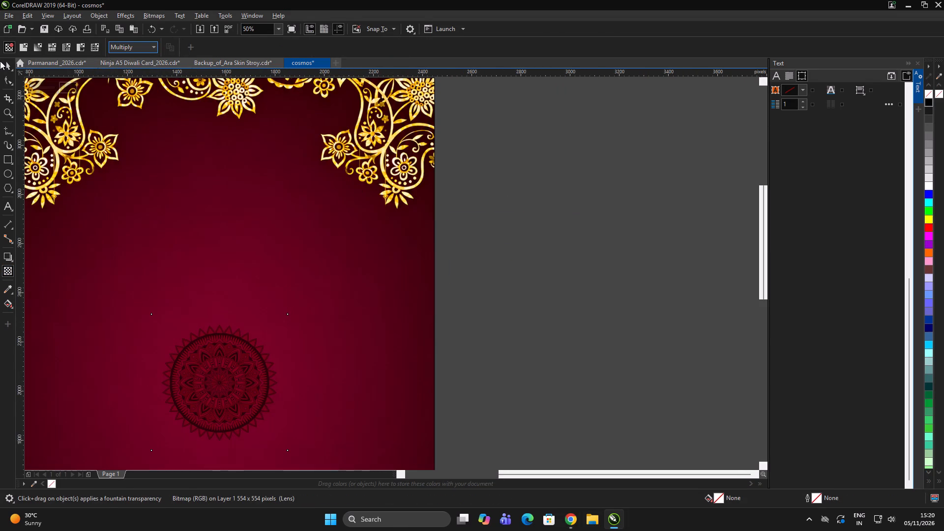
click(8, 65)
scroll(525, 164, down, 2)
click(594, 155)
Enlarge the mandala from its centre to about 1,968 × 1,968 px.
scroll(489, 214, up, 1)
click(425, 199)
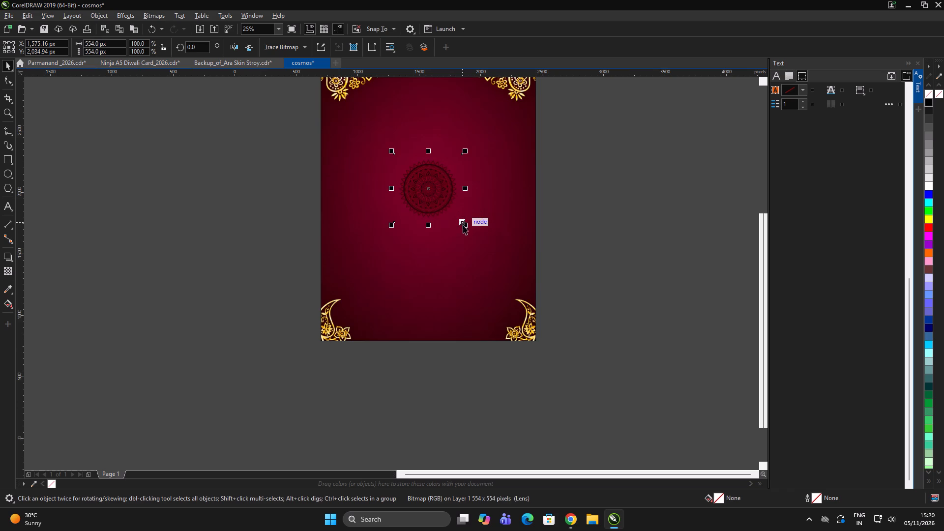
shift+drag(466, 226, 553, 314)
double_click(648, 276)
Apply a uniform transparency of 66 to the mandala, keeping the Multiply merge mode.
click(424, 215)
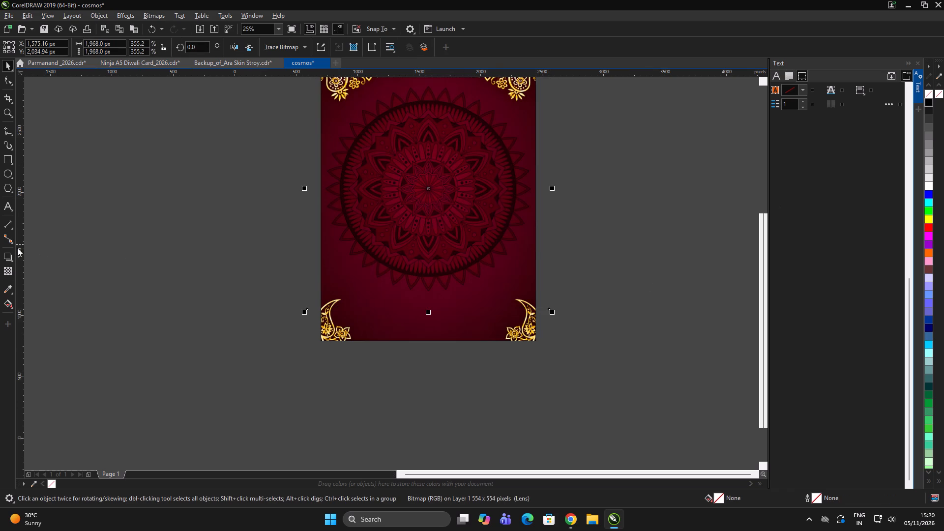
click(0, 270)
click(7, 271)
click(413, 321)
double_click(417, 321)
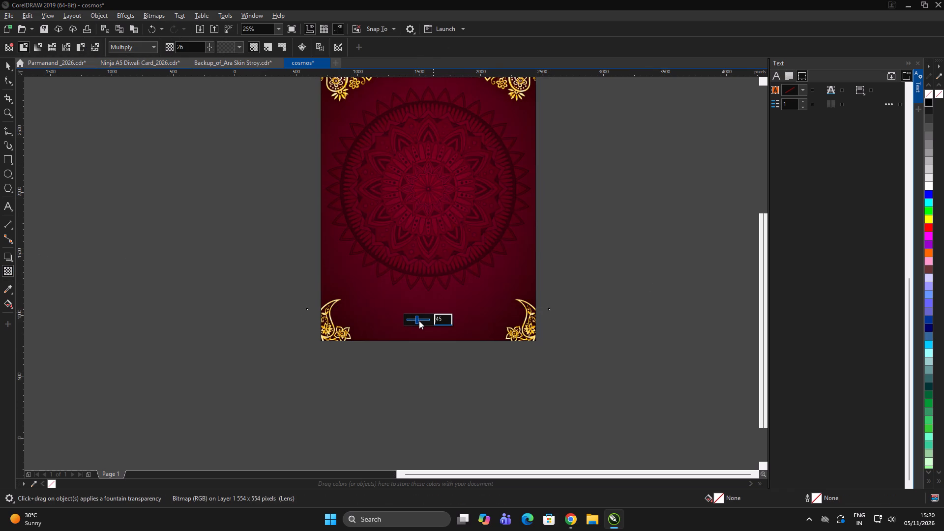
click(420, 321)
click(422, 320)
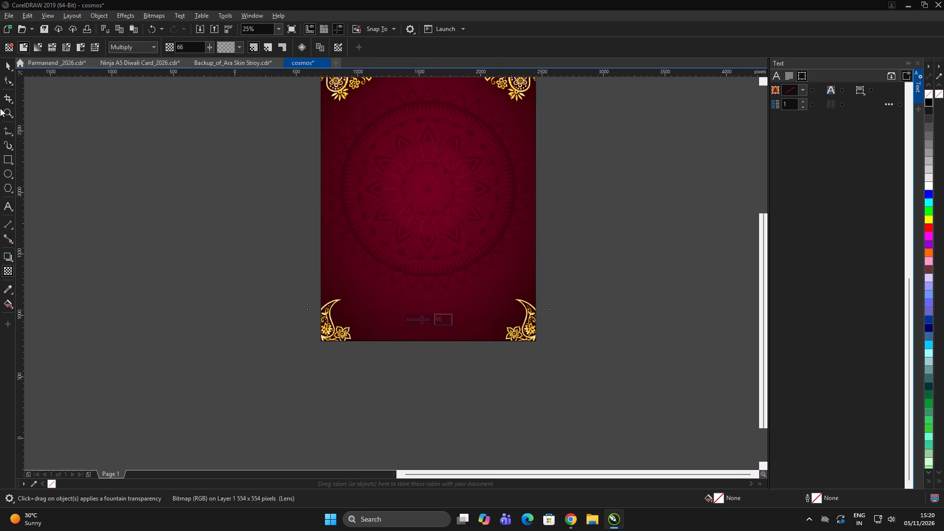
click(5, 70)
drag(747, 182, 743, 184)
click(739, 183)
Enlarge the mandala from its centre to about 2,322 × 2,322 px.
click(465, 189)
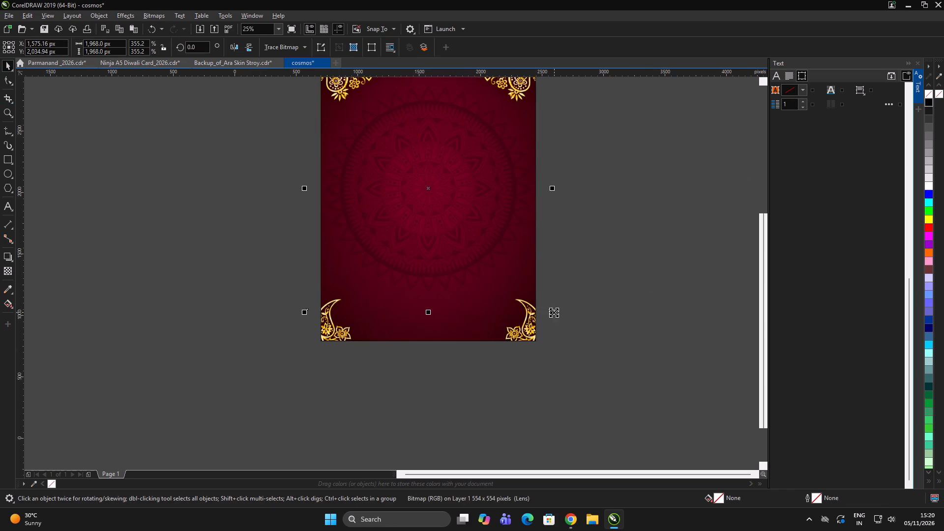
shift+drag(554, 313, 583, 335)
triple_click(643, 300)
Send the mandala to the back and PowerClip it inside the card's page rectangle.
click(479, 202)
scroll(578, 199, up, 3)
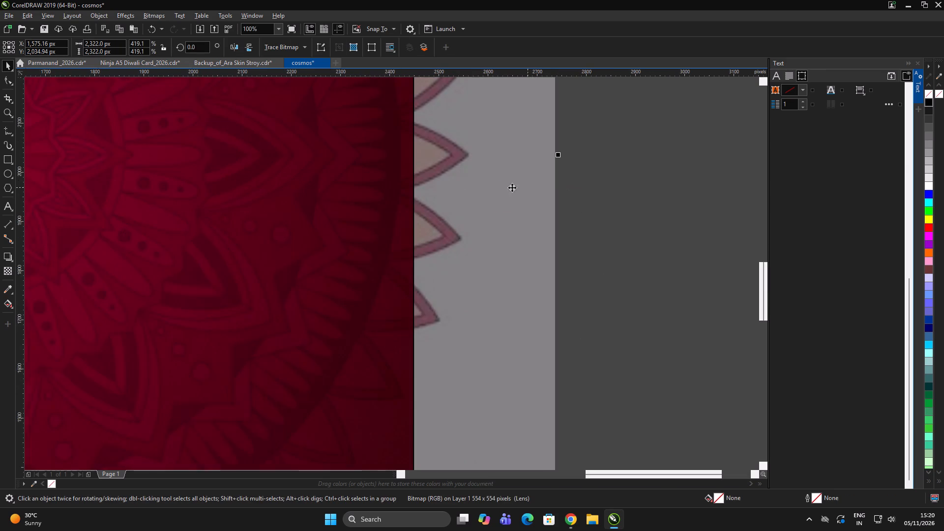
key(shift+Page_Down)
right_click(449, 176)
click(492, 312)
drag(288, 289, 301, 287)
scroll(523, 201, down, 4)
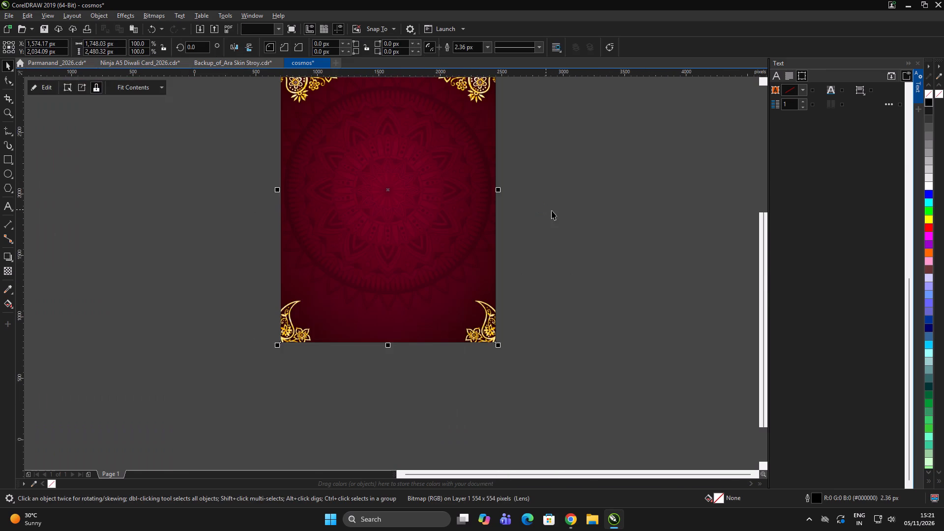
double_click(589, 203)
Shrink the PowerClipped mandala from its centre so the whole motif fits within the middle of the card.
alt+click(401, 201)
shift+drag(534, 336, 481, 354)
triple_click(615, 254)
scroll(484, 253, down, 2)
click(542, 234)
scroll(492, 232, up, 2)
click(548, 221)
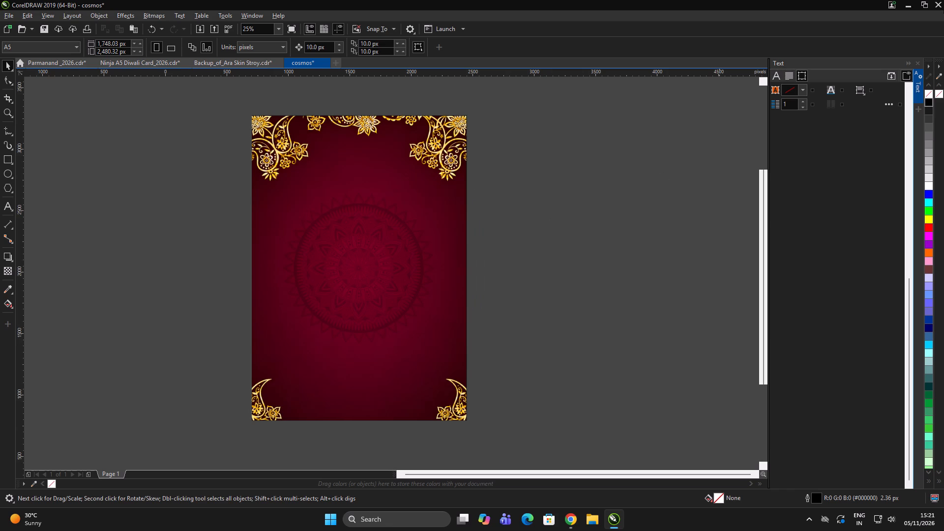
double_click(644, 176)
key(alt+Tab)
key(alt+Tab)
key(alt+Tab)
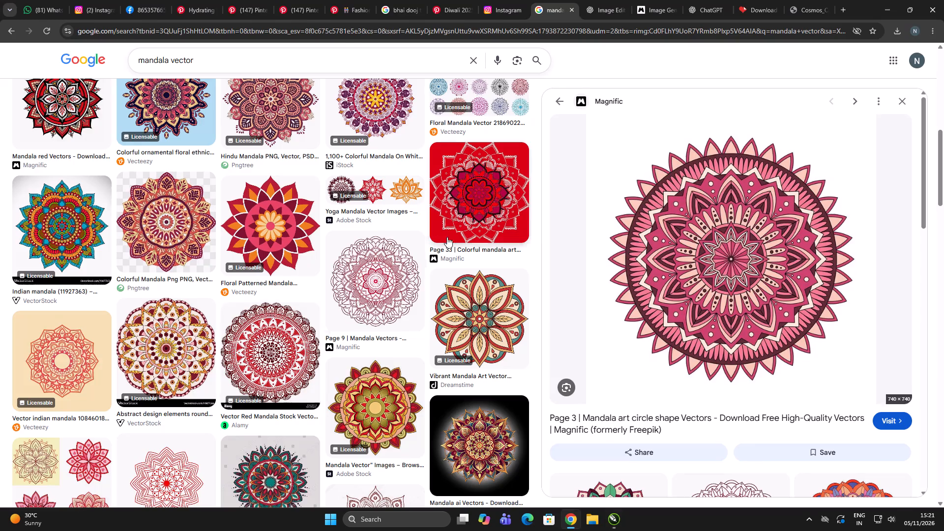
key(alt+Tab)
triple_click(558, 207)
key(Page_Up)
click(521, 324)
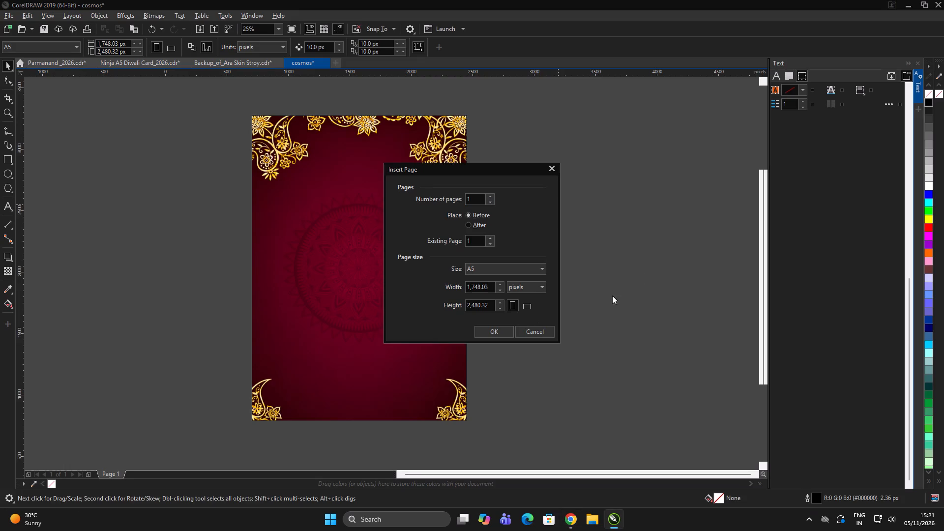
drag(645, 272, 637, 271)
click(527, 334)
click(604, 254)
Copy the text from the festival message to the "Team Ninja Digital Solutions" sign-off in the Ninja A5 Diwali Card document into cosmos.
click(144, 65)
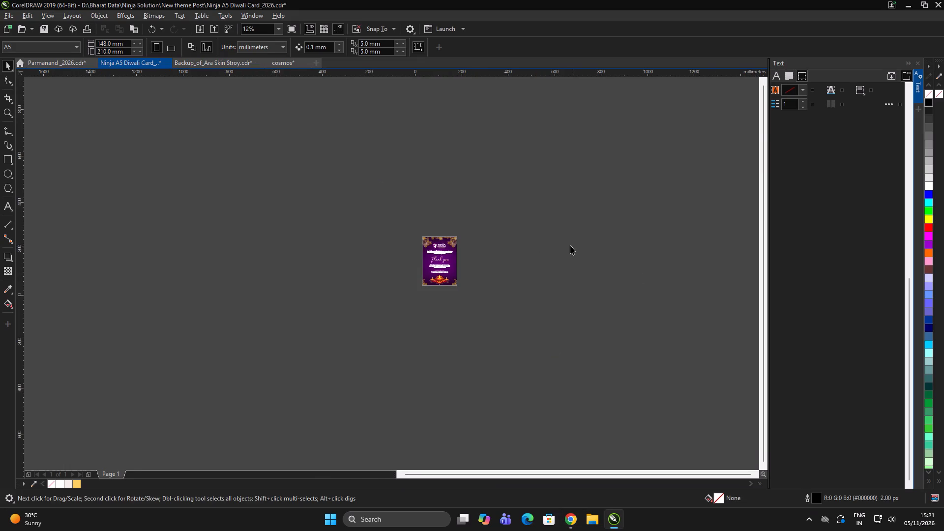
scroll(459, 264, up, 3)
drag(247, 198, 509, 348)
key(ctrl+c)
double_click(564, 266)
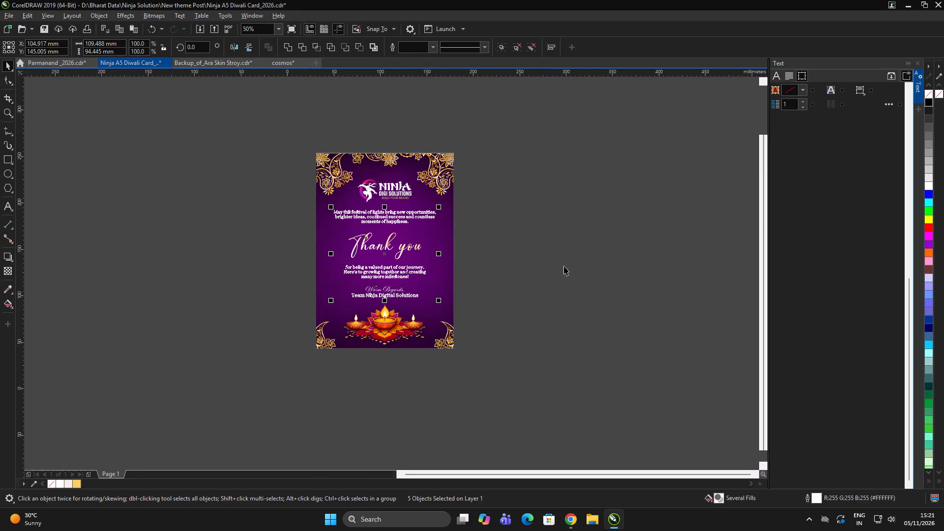
click(283, 63)
double_click(568, 243)
key(ctrl+v)
triple_click(592, 255)
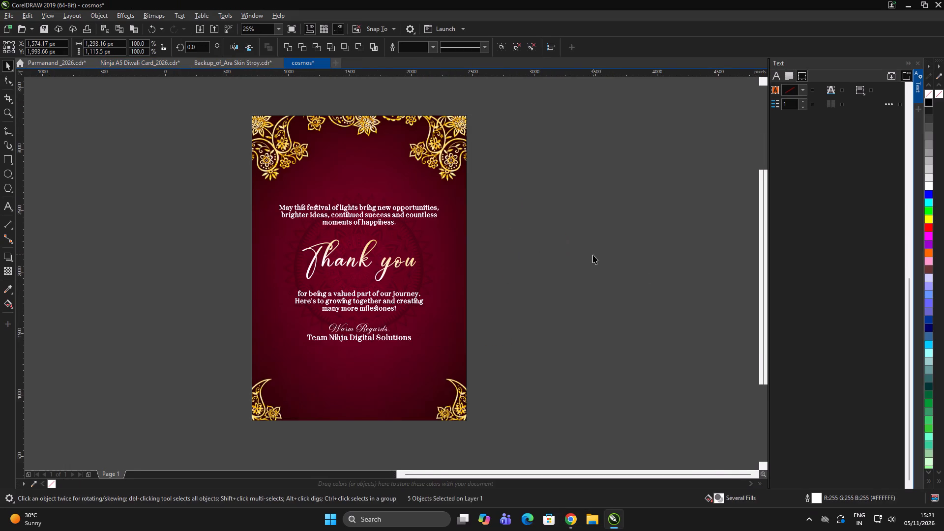
Open Cosmos_Creative_Events_Diwali_Card_Content.pdf from the Downloads folder and read the content for the card's front side.
key(alt+Tab)
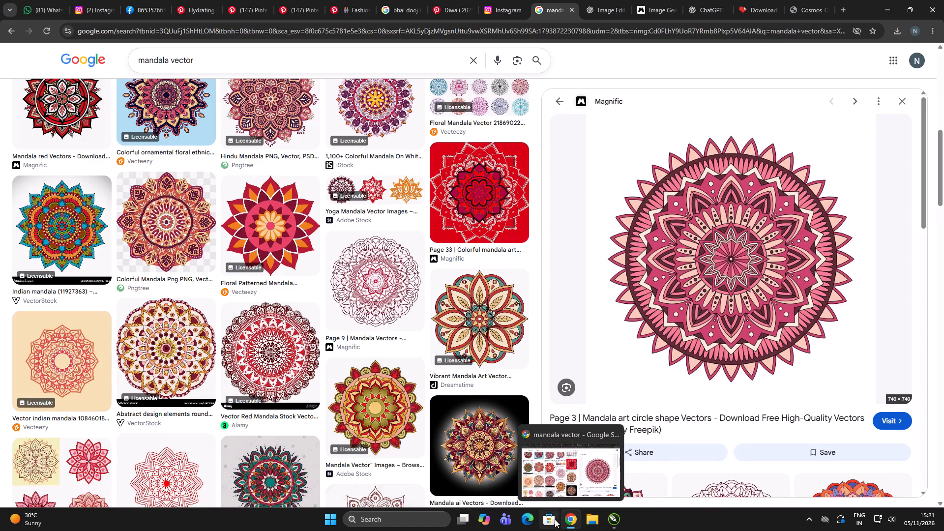
click(594, 516)
click(57, 208)
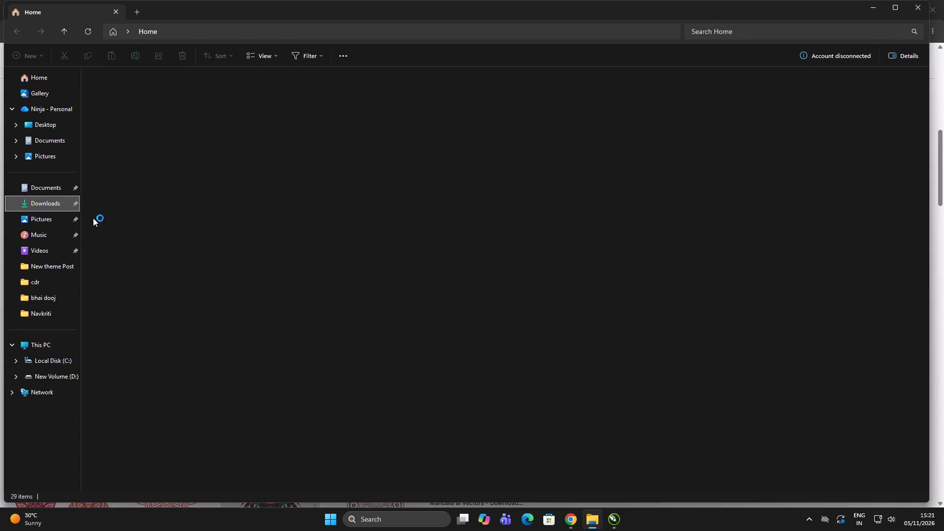
double_click(298, 170)
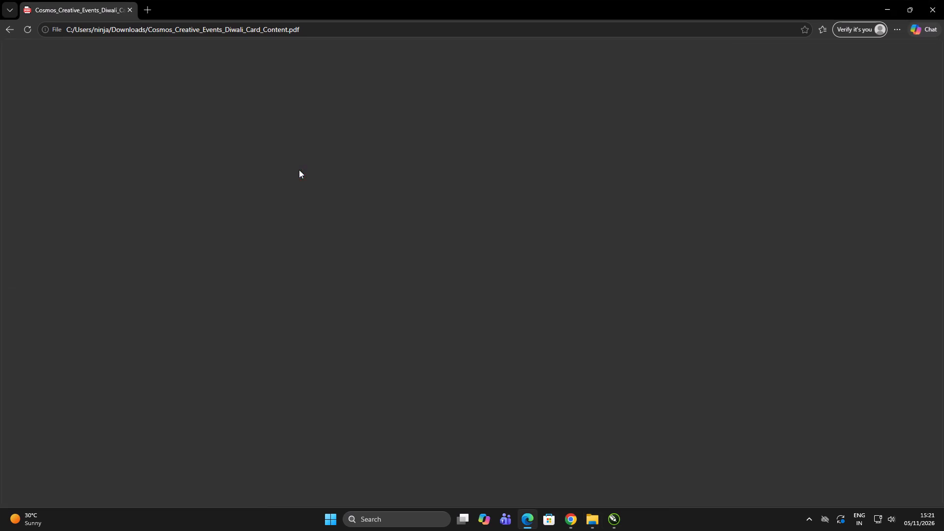
drag(397, 104, 565, 103)
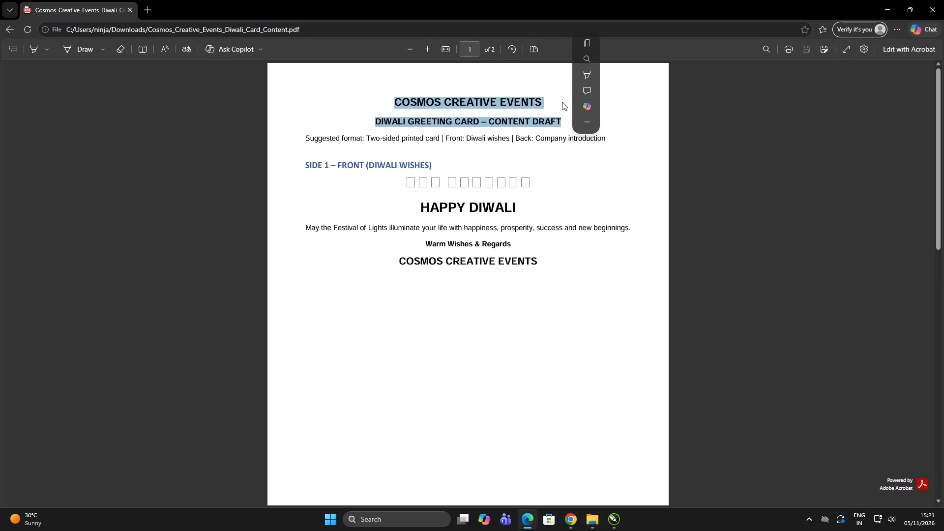
click(561, 102)
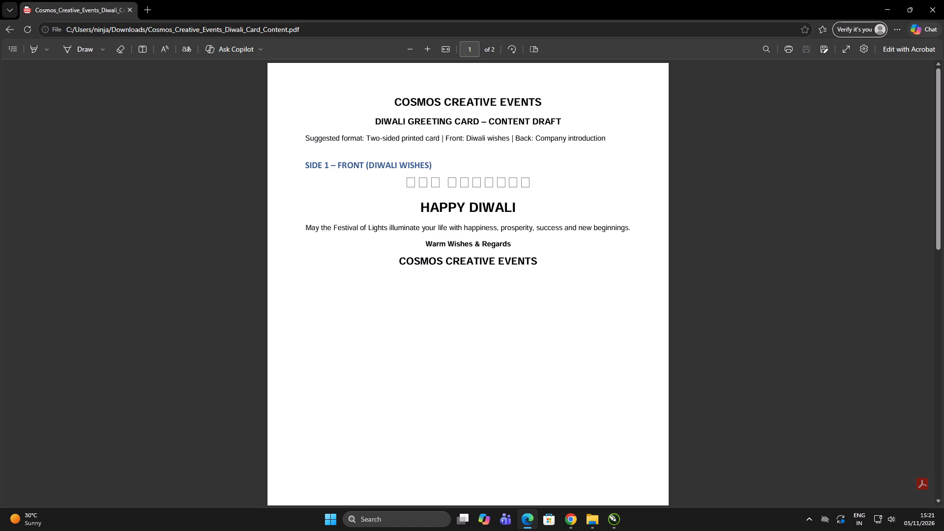
Return to CorelDRAW and move all the pasted greeting text off the card to the empty area on its right.
key(alt+Tab)
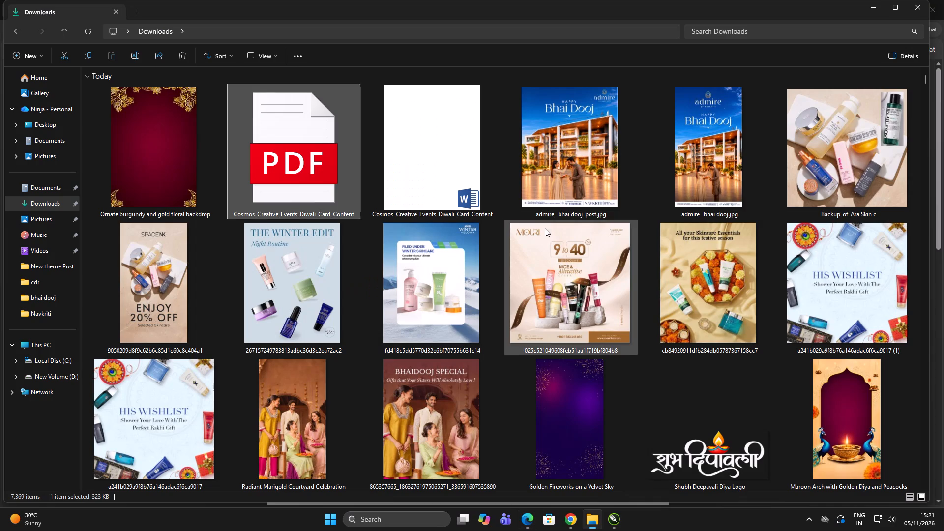
key(alt+Tab)
key(alt+Tab)
key(alt+Tab)
key(alt+Tab)
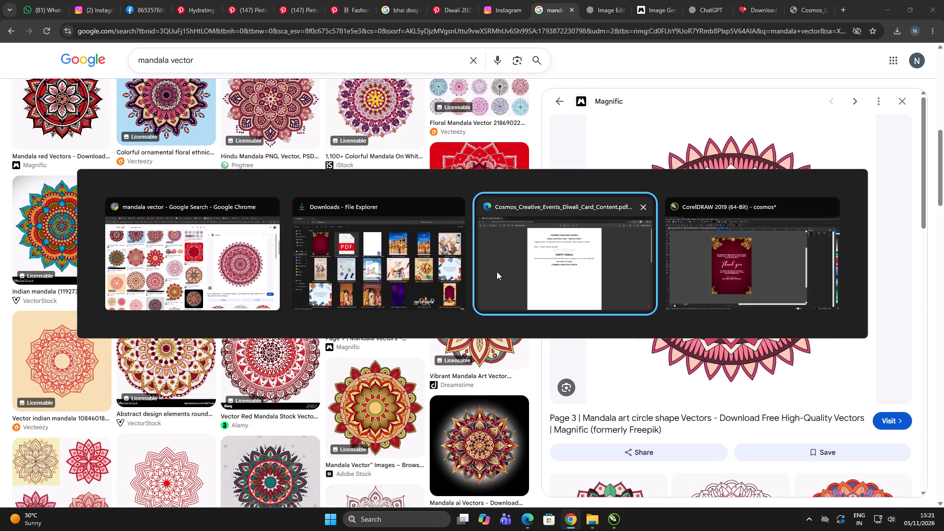
key(alt+Tab)
click(514, 257)
double_click(539, 251)
drag(577, 156, 173, 341)
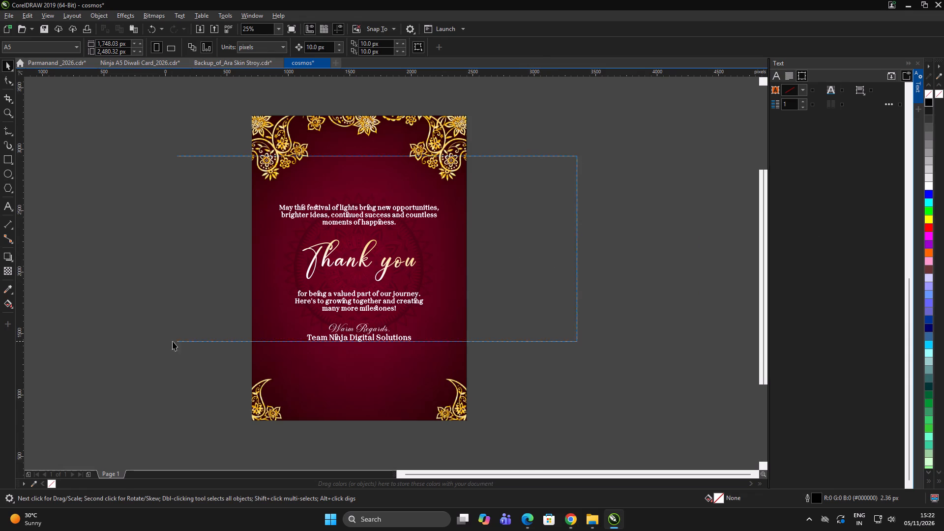
drag(173, 341, 187, 354)
drag(391, 262, 593, 256)
click(584, 149)
double_click(585, 146)
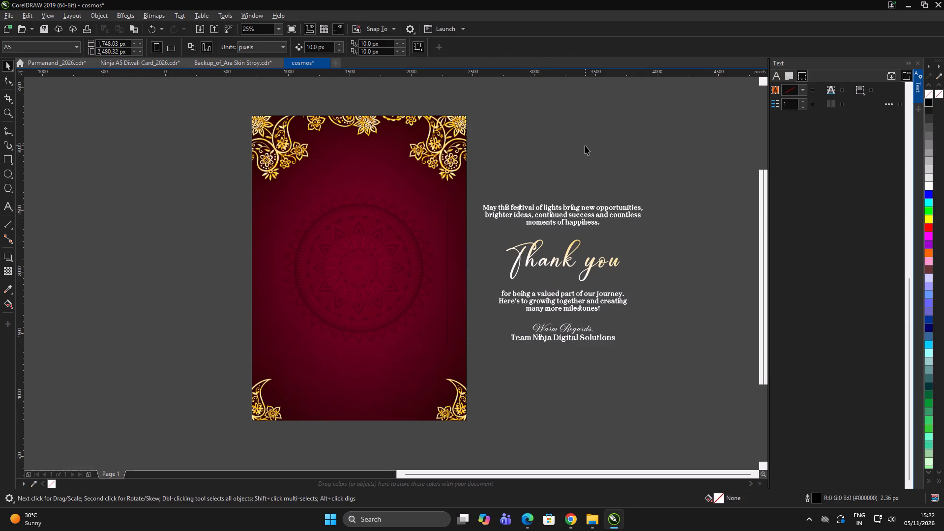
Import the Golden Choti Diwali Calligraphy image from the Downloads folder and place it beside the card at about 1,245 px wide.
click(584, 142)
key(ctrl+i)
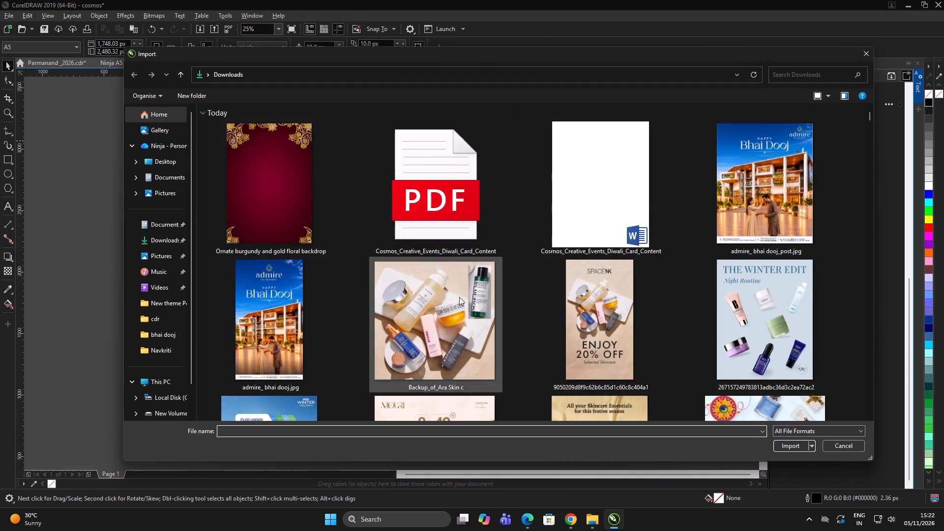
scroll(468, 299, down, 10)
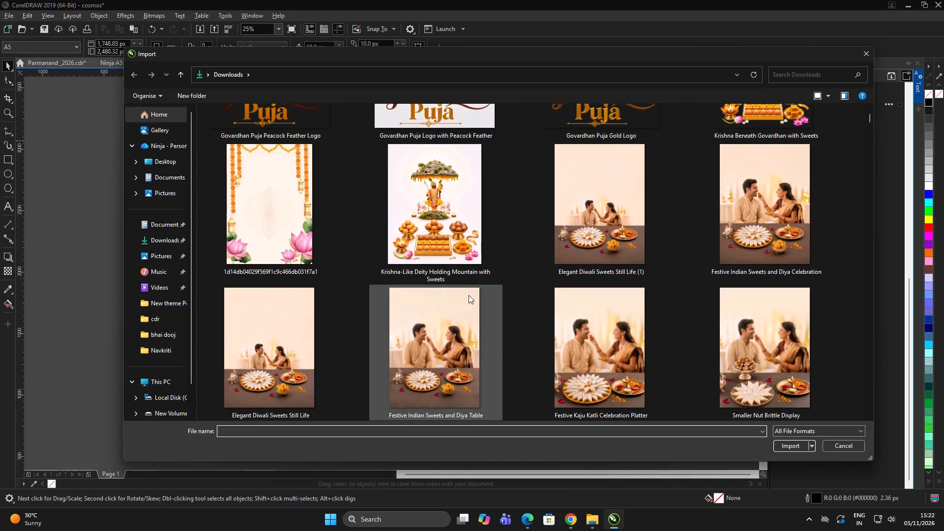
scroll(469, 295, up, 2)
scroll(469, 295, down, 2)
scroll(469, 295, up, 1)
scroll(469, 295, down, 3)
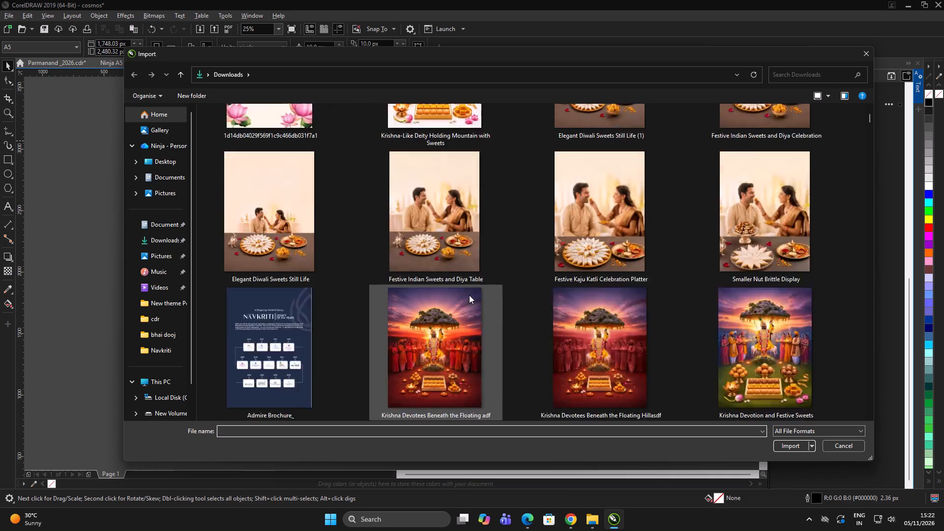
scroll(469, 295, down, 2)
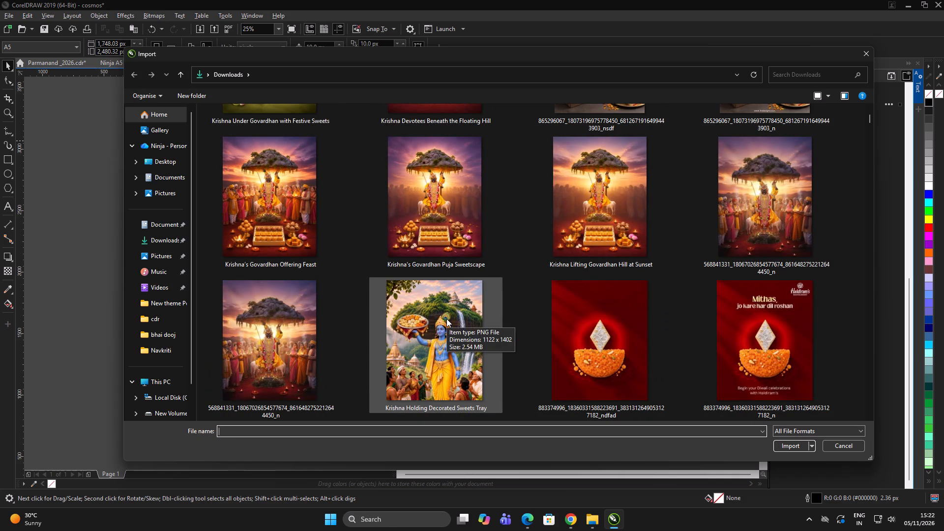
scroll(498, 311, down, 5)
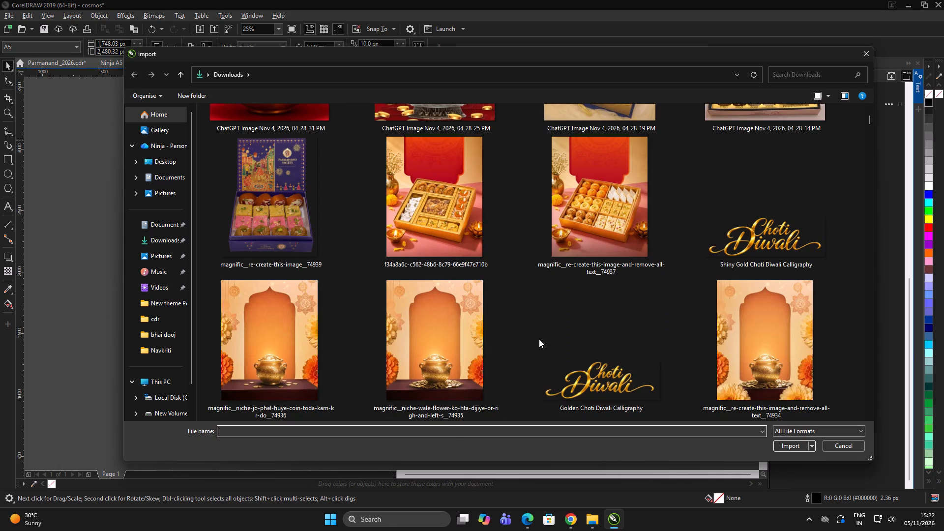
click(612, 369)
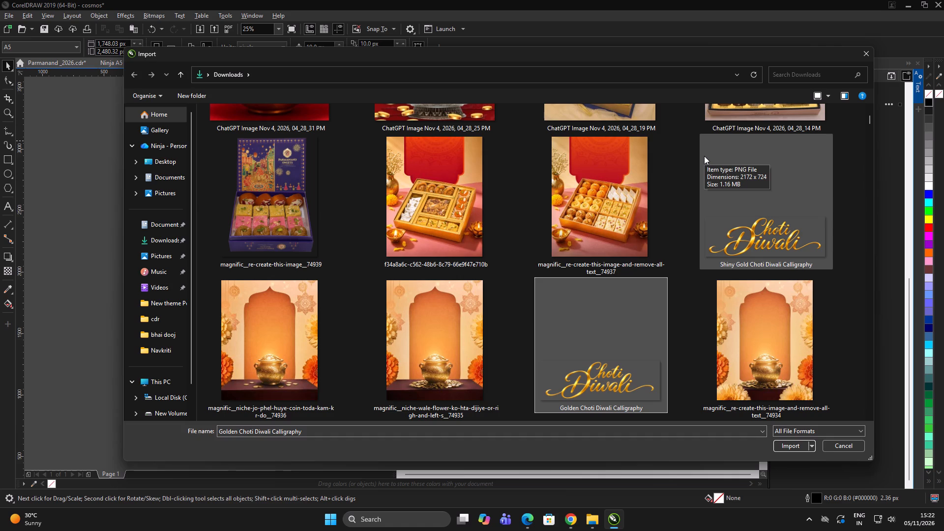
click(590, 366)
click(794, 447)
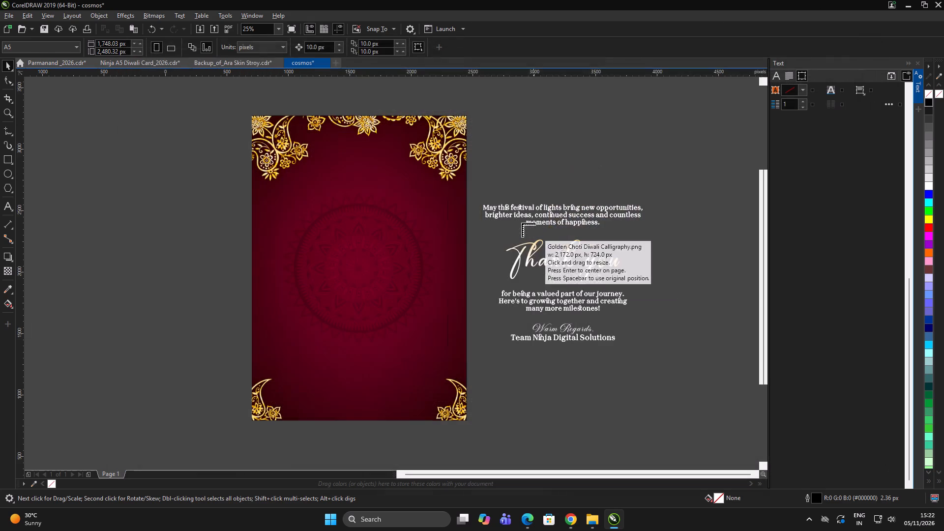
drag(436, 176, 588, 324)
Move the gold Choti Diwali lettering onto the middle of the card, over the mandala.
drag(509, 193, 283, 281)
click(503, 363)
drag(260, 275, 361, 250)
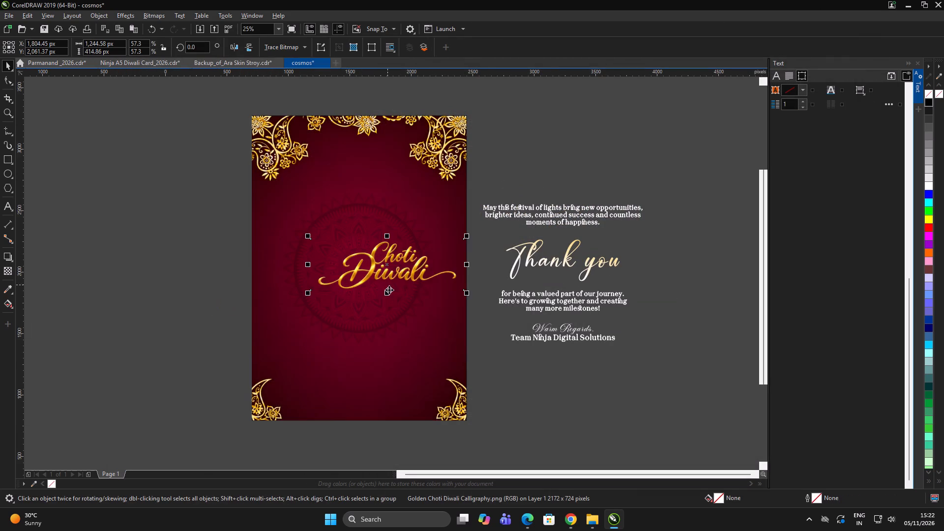
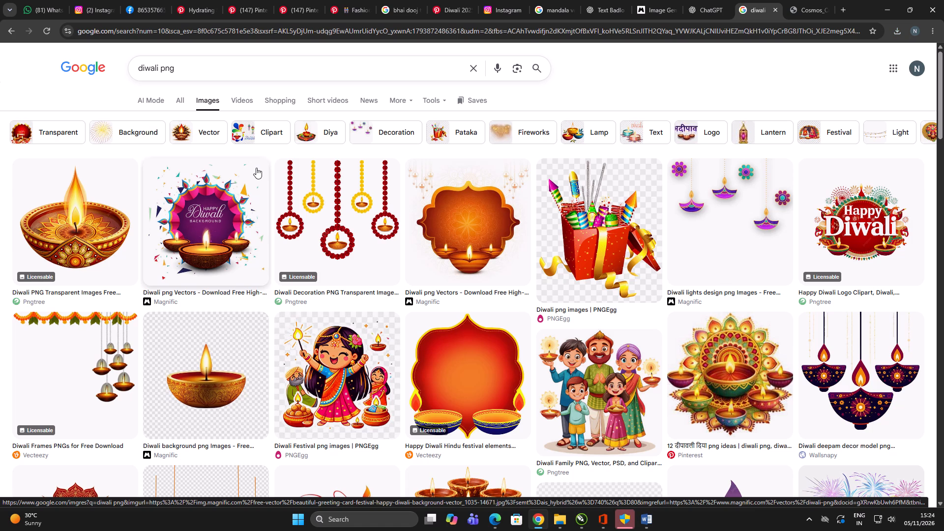
Look through the Diwali PNG image results for diya artwork that suits the greeting card.
scroll(26, 217, down, 3)
scroll(54, 198, up, 2)
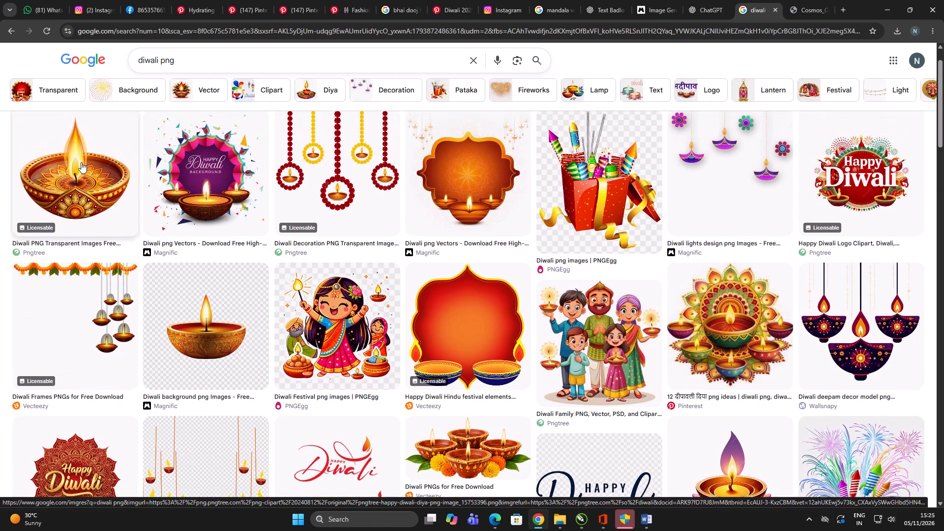
scroll(429, 188, down, 2)
scroll(578, 199, down, 3)
scroll(521, 187, down, 2)
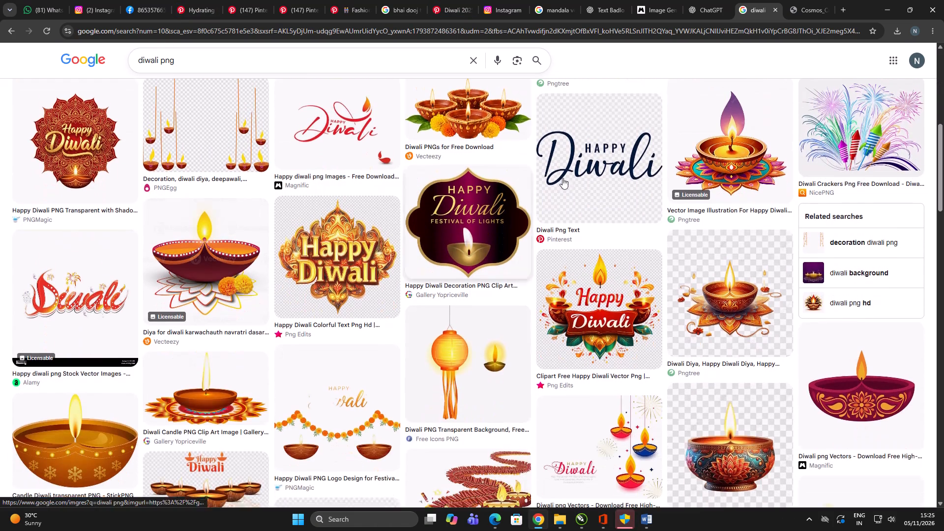
scroll(345, 268, down, 3)
scroll(345, 268, up, 2)
scroll(345, 268, down, 4)
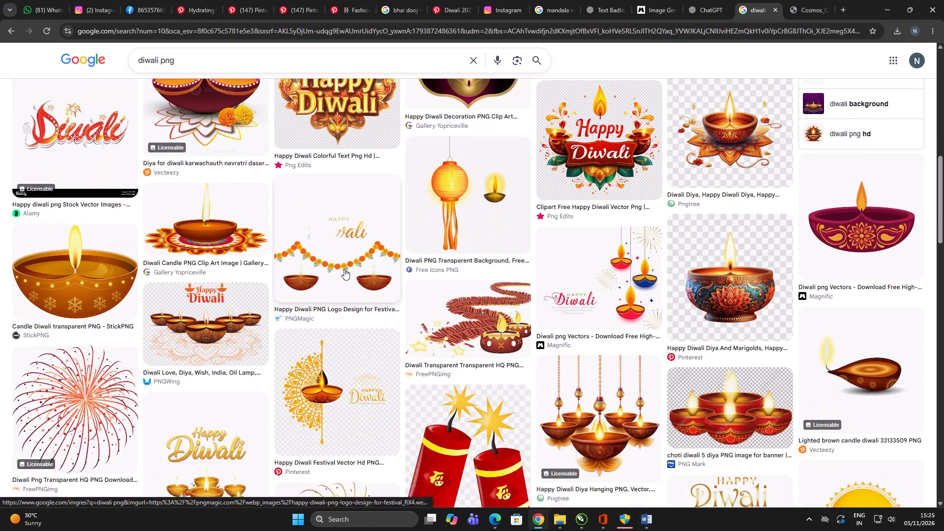
scroll(357, 272, down, 9)
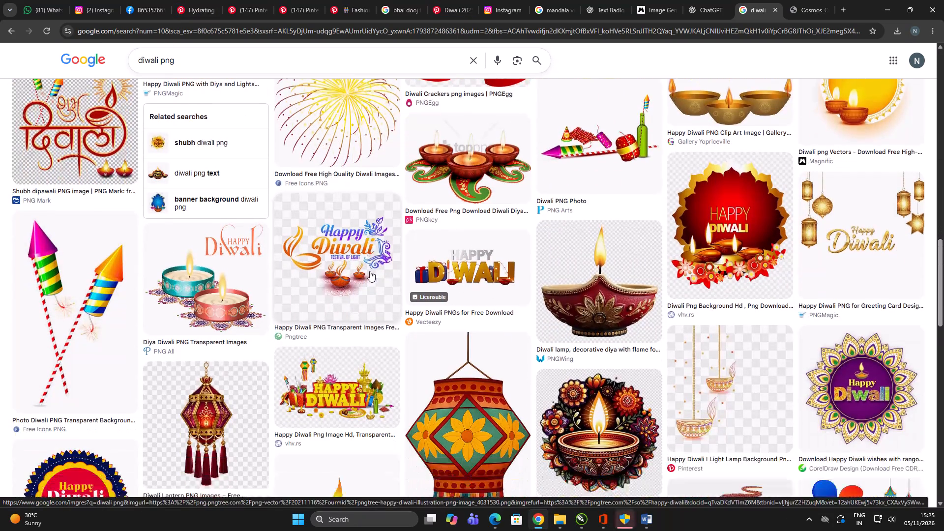
scroll(371, 270, down, 6)
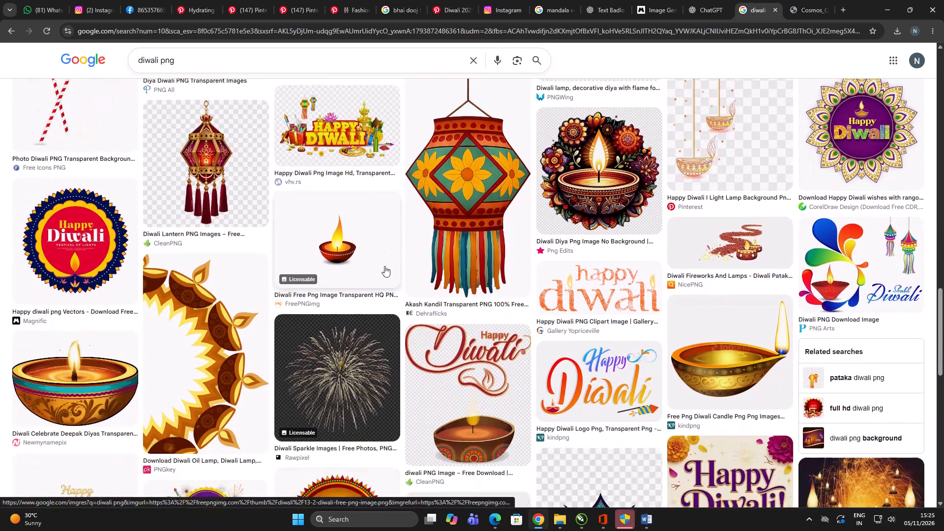
scroll(389, 265, up, 1)
scroll(389, 265, down, 11)
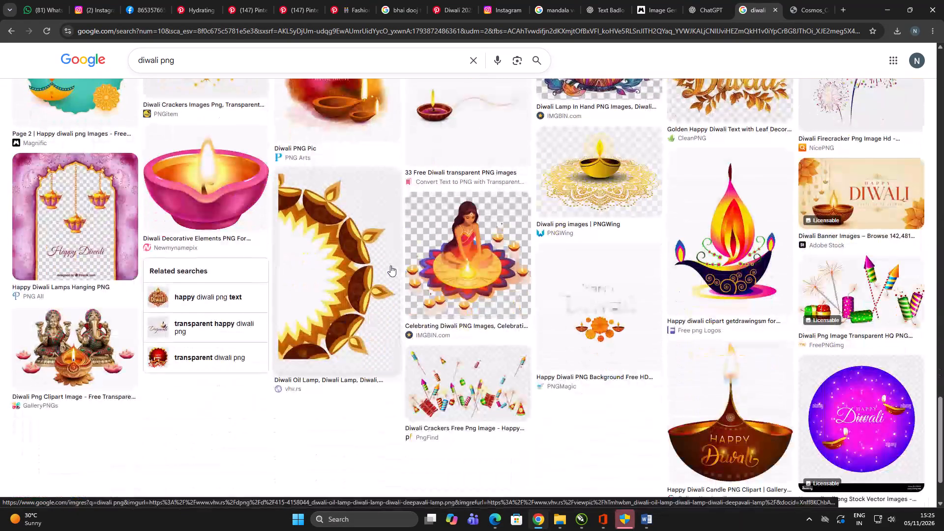
scroll(494, 282, down, 3)
scroll(452, 274, down, 5)
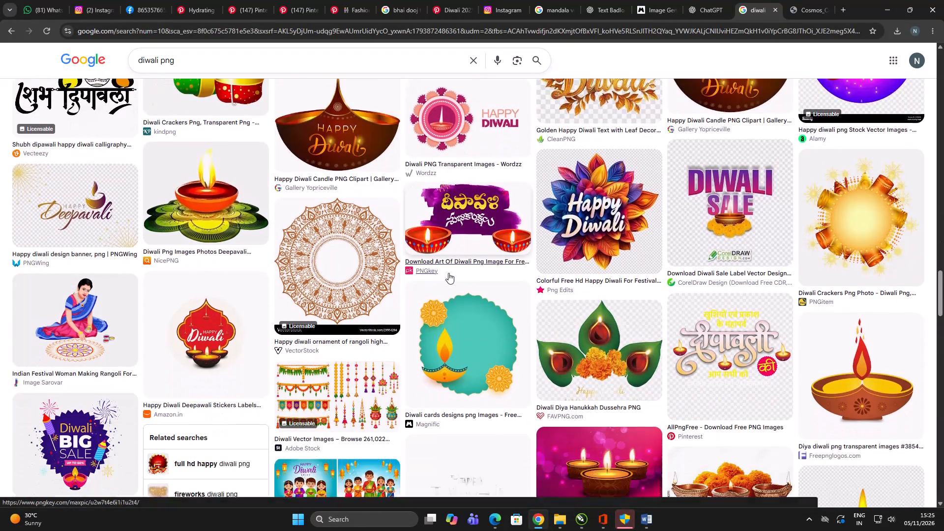
scroll(448, 267, down, 5)
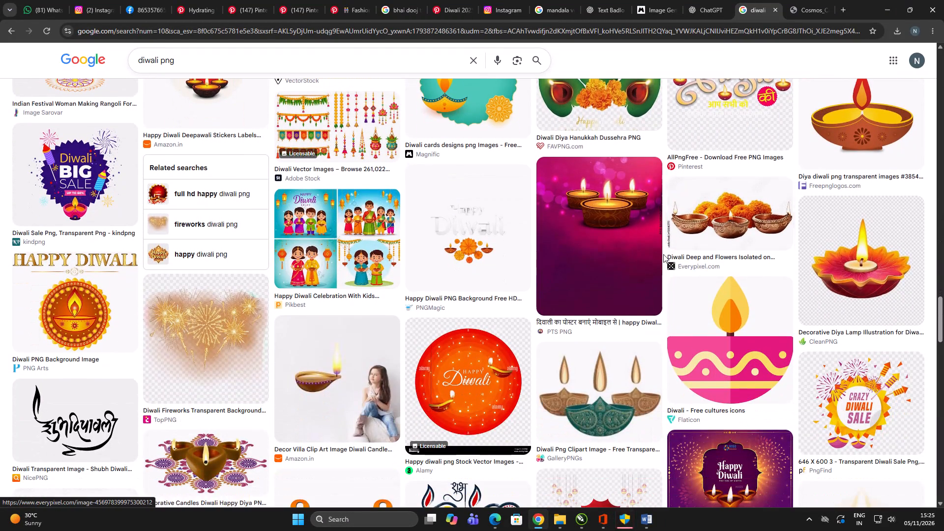
scroll(663, 254, down, 6)
Preview Vecteezy's red-orange lotus "Diwali Diya in a Traditional Indian Setting" image and open its full set of related images.
key(alt+Tab)
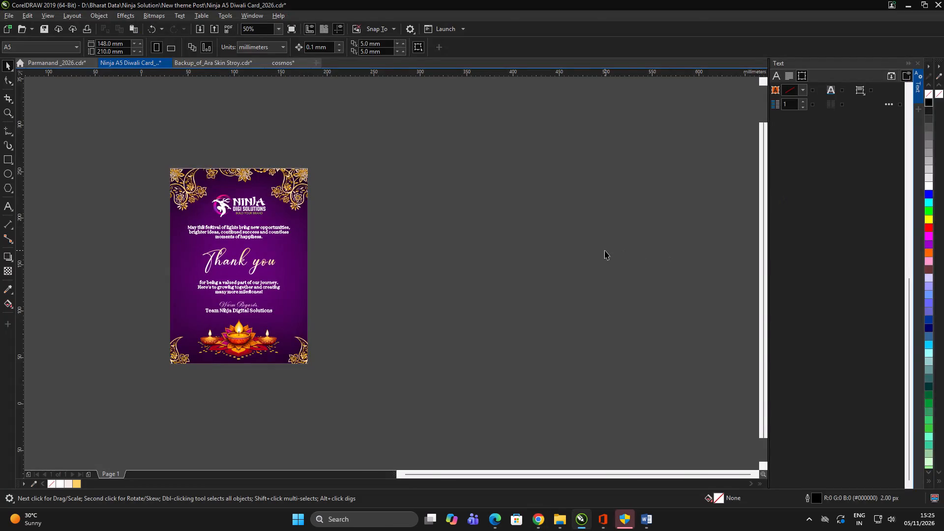
key(alt+Tab)
click(56, 265)
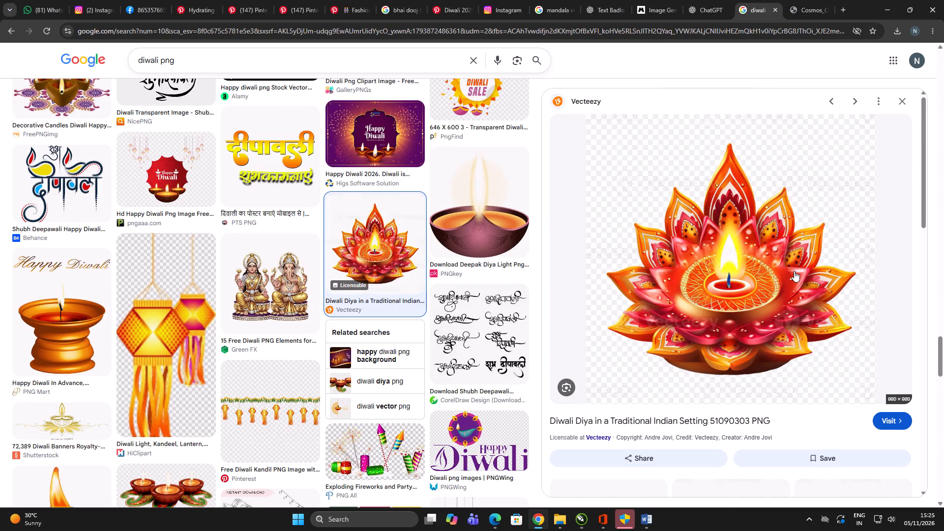
scroll(794, 271, down, 6)
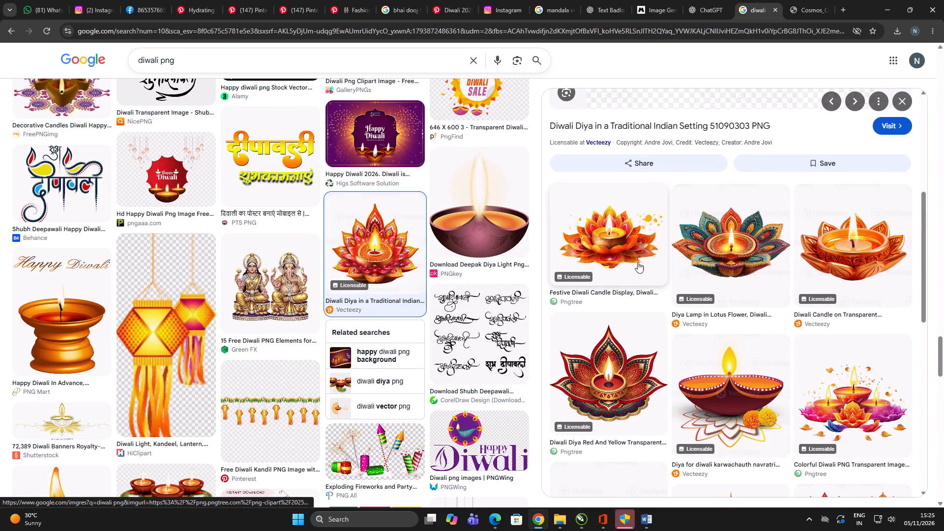
scroll(632, 266, down, 4)
scroll(816, 276, down, 1)
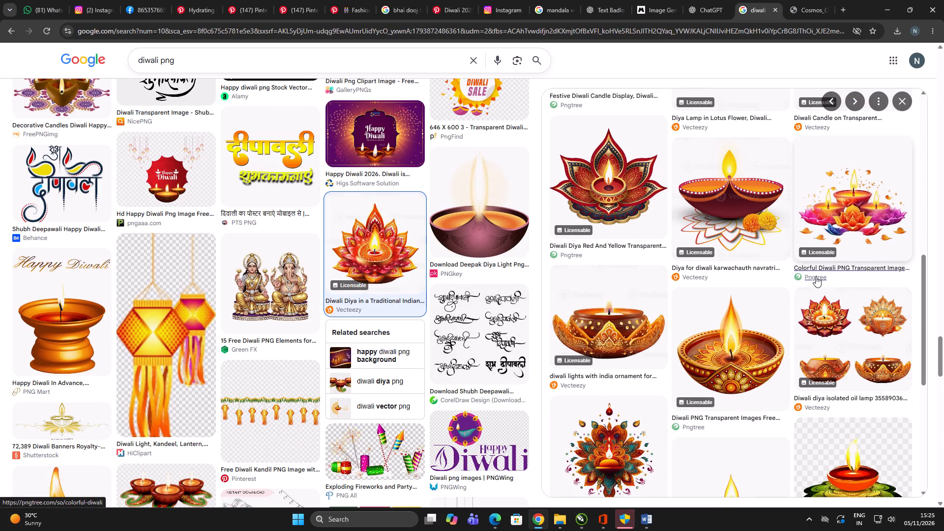
scroll(816, 276, down, 5)
click(729, 311)
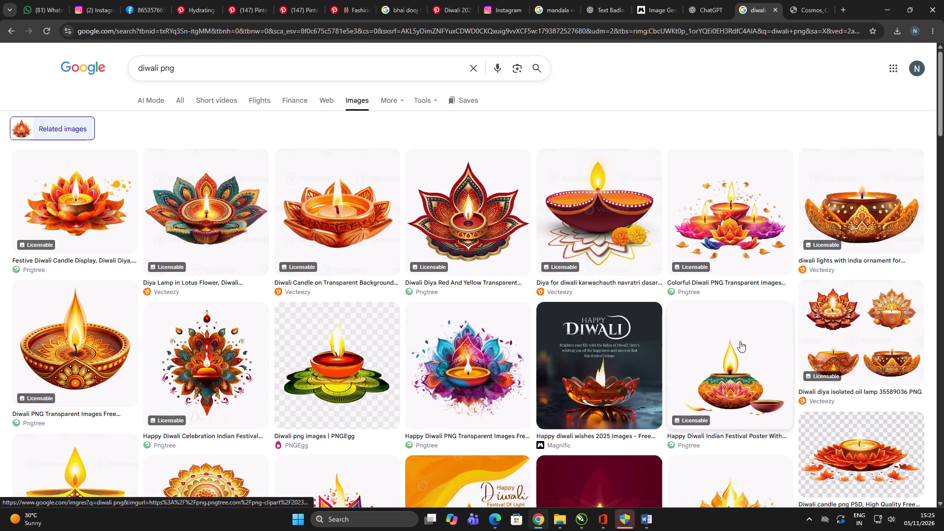
Examine the related lotus diya images for a suitable transparent lamp illustration.
scroll(788, 329, down, 6)
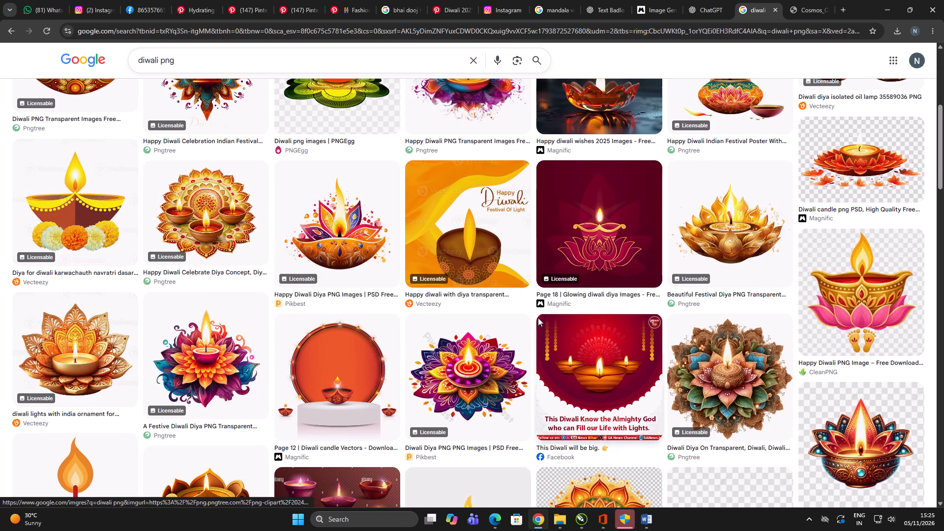
scroll(563, 312, down, 1)
scroll(342, 293, down, 2)
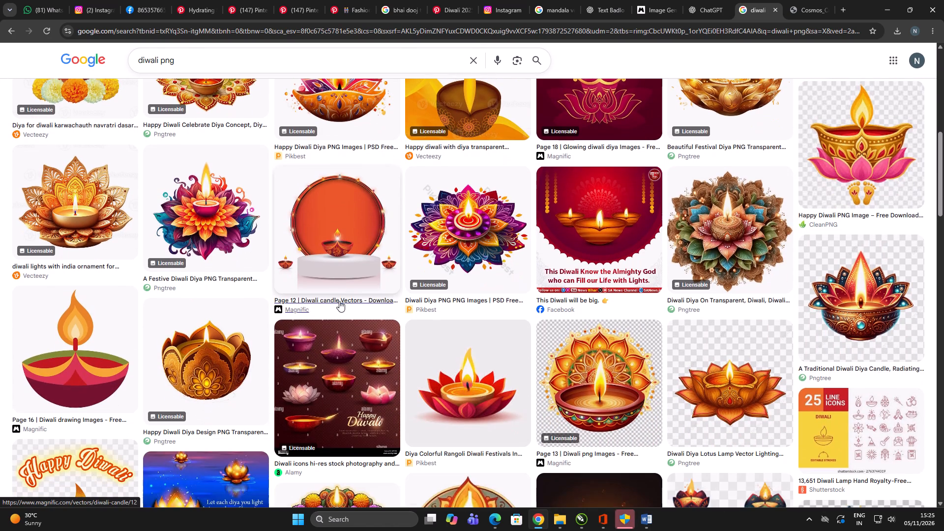
scroll(447, 357, down, 9)
scroll(314, 288, down, 3)
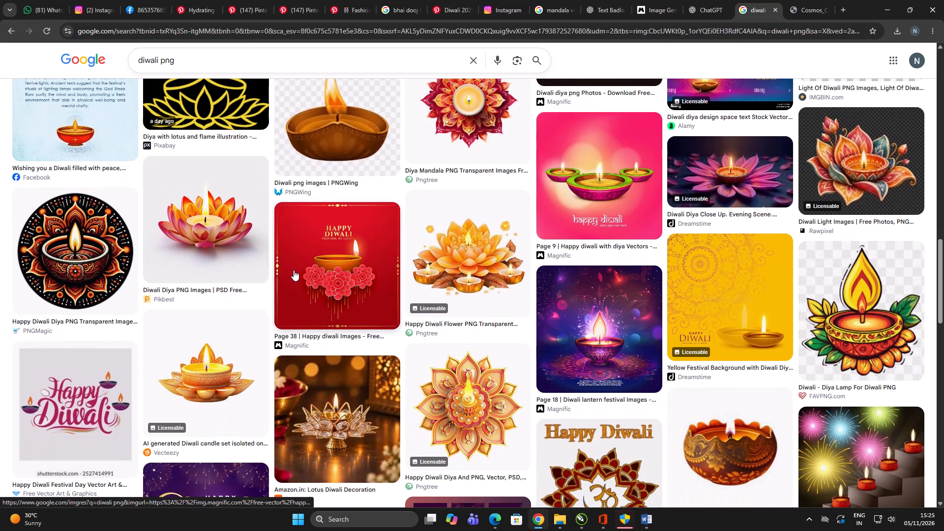
scroll(295, 265, down, 4)
scroll(316, 262, up, 14)
scroll(190, 234, up, 4)
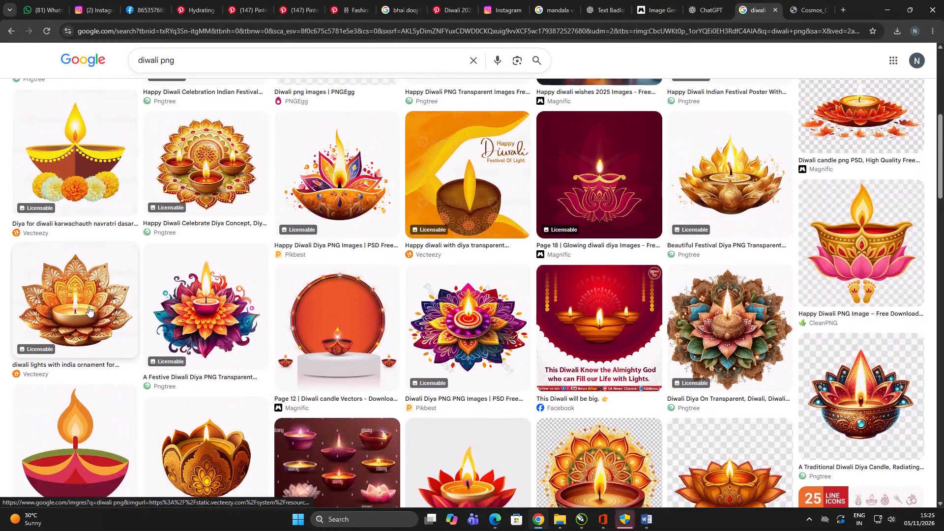
From the golden lotus diya's related images, open Pngtree's "Diwali Festival Lighting Diya" page in a new tab and dismiss its promotional offer.
click(86, 298)
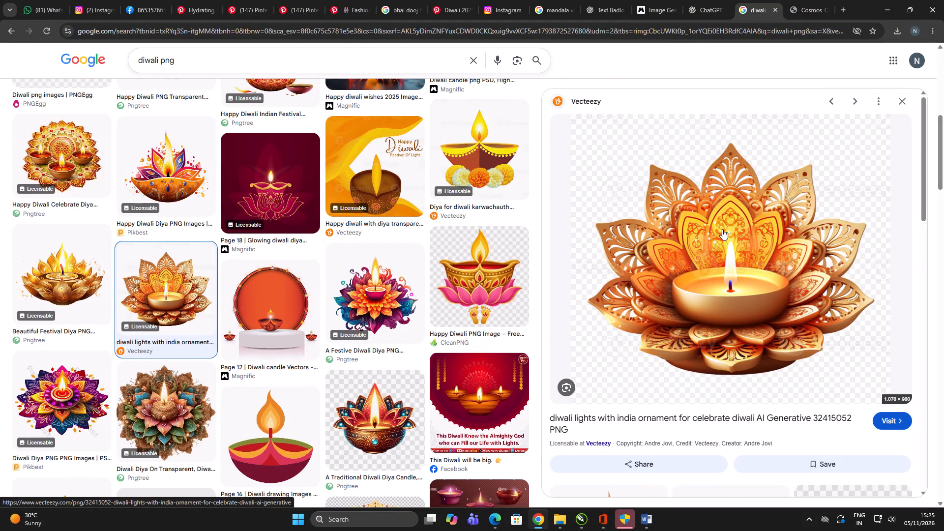
scroll(722, 228, down, 6)
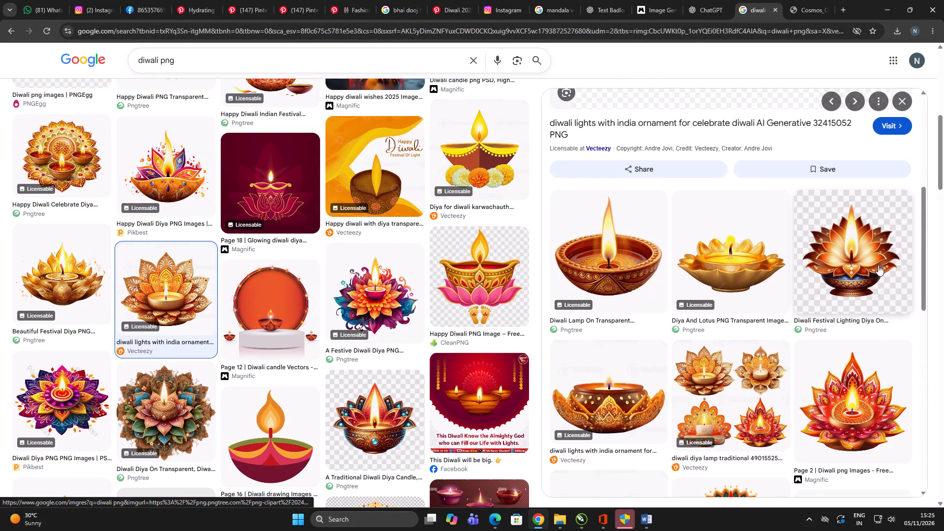
click(873, 261)
right_click(684, 231)
click(717, 243)
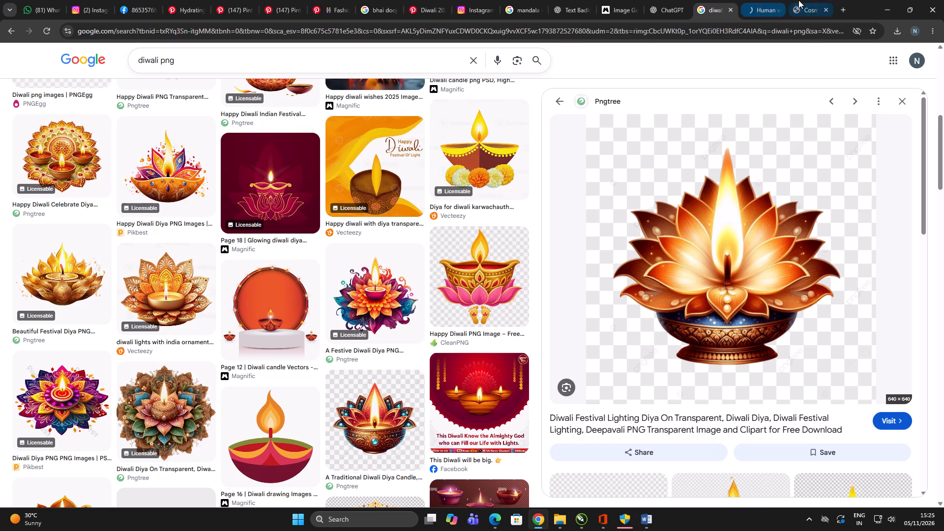
click(770, 2)
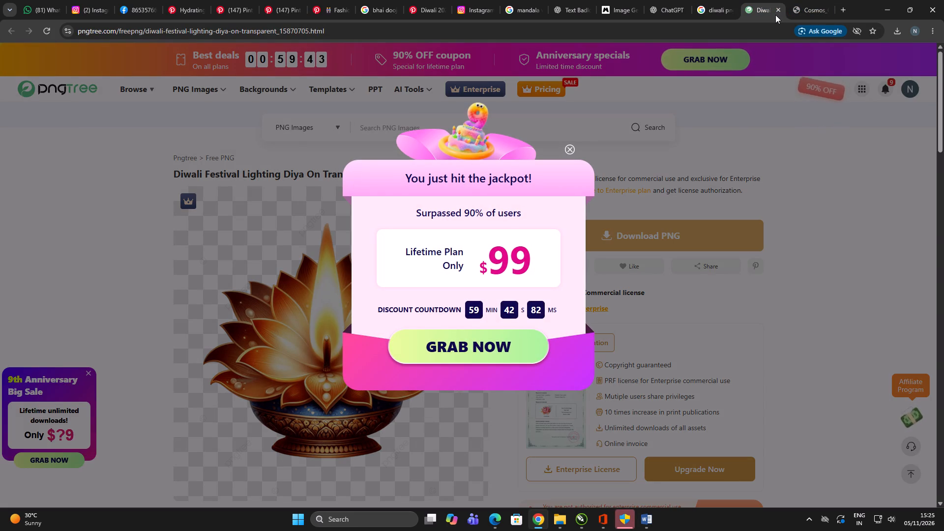
click(569, 146)
Return to the image results and open the full set of images related to the Pngtree lighting diya.
click(721, 0)
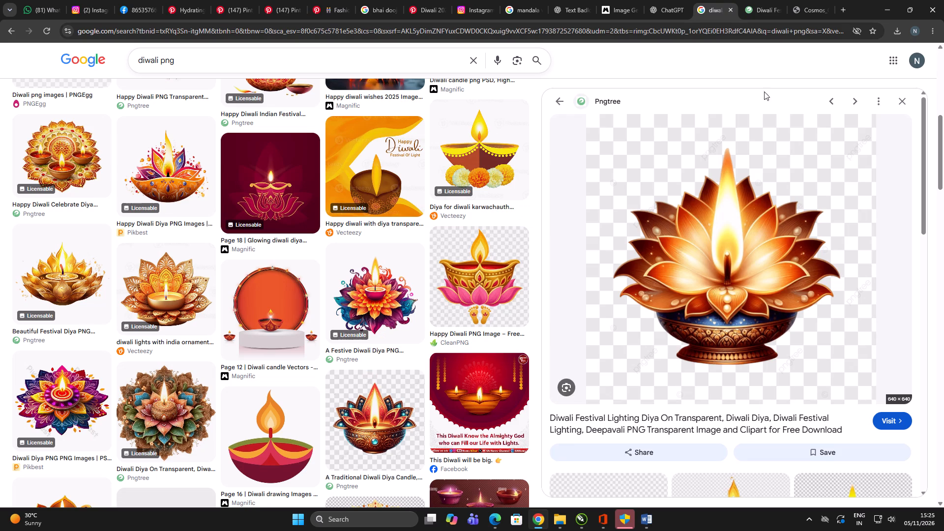
scroll(648, 245, down, 8)
scroll(760, 247, down, 7)
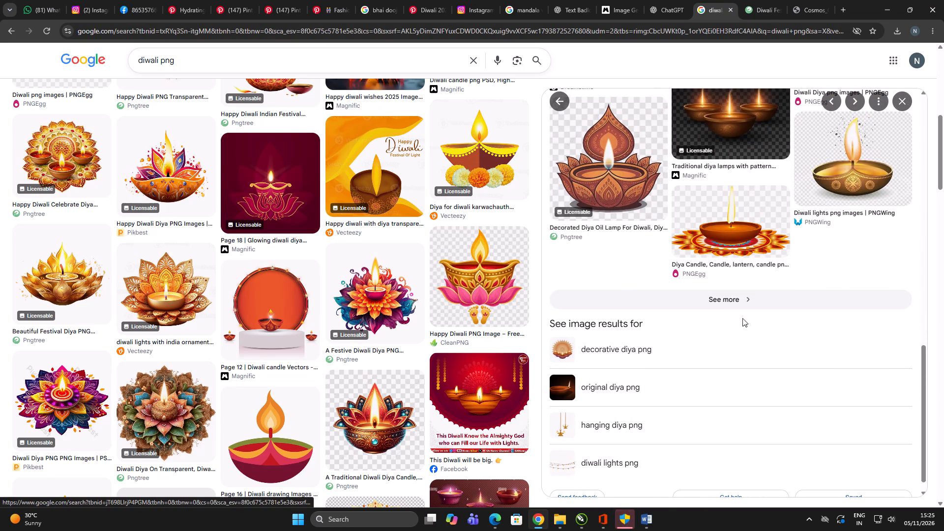
click(734, 301)
Look through the related diya images and preview the colourful "Happy Diwali Images Hd Png" artwork from Pinterest.
scroll(352, 275, down, 4)
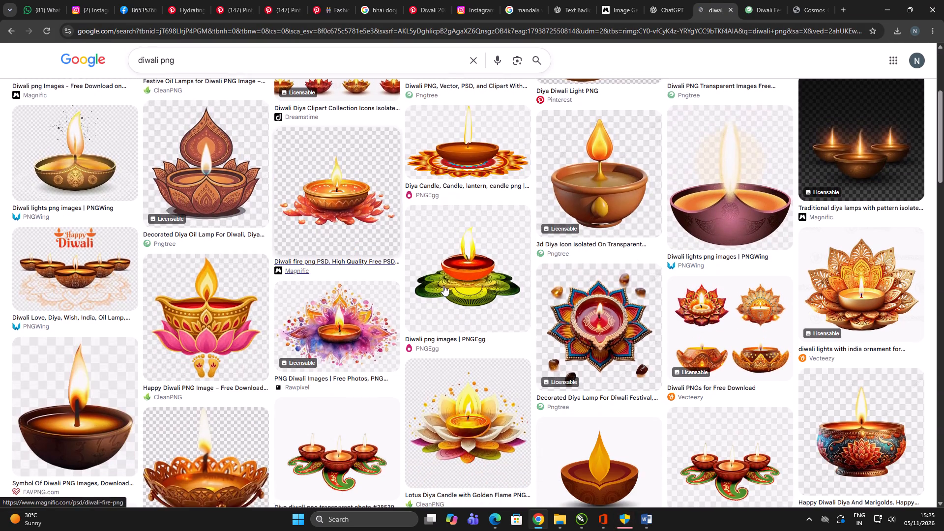
scroll(495, 298, down, 7)
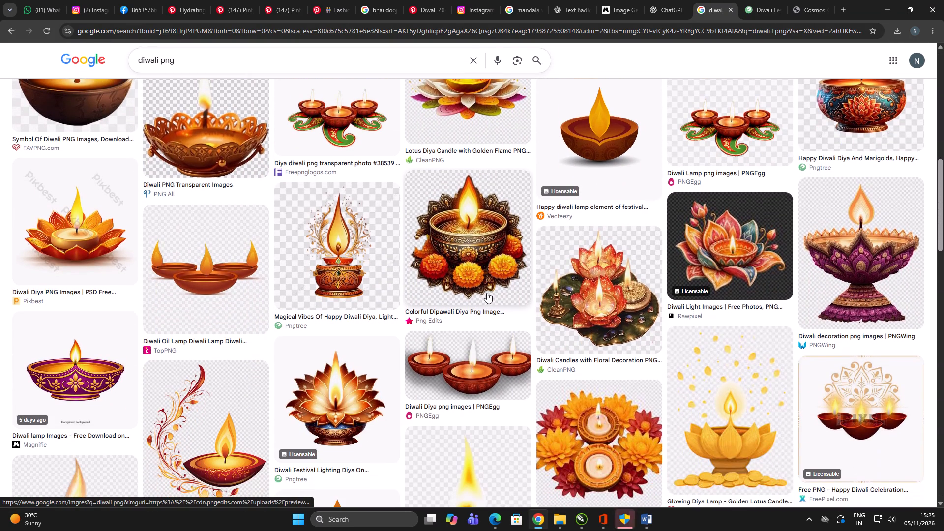
scroll(489, 286, down, 3)
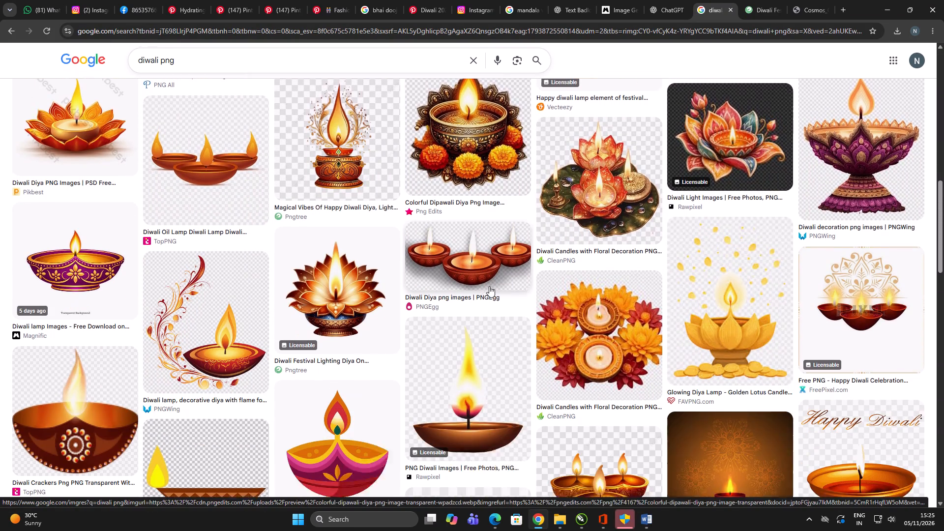
scroll(490, 286, down, 7)
scroll(490, 285, up, 1)
scroll(490, 285, down, 1)
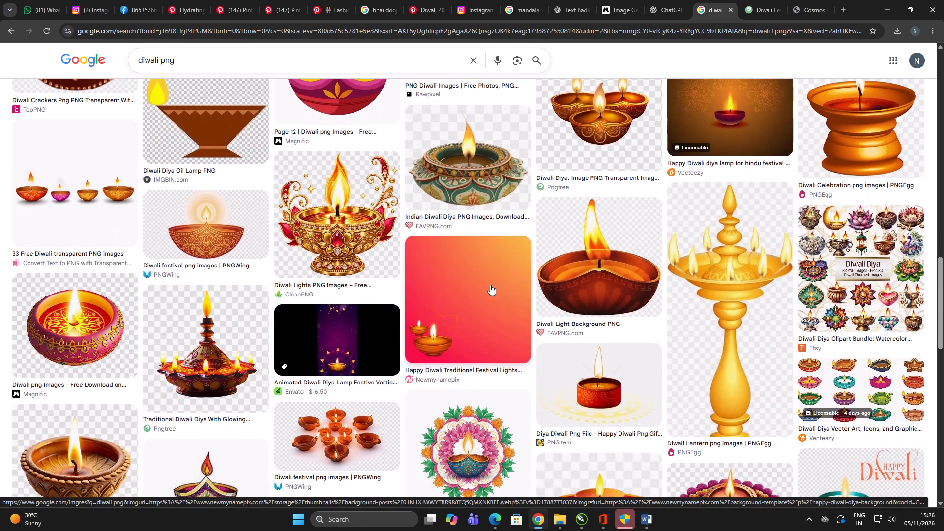
scroll(492, 284, down, 6)
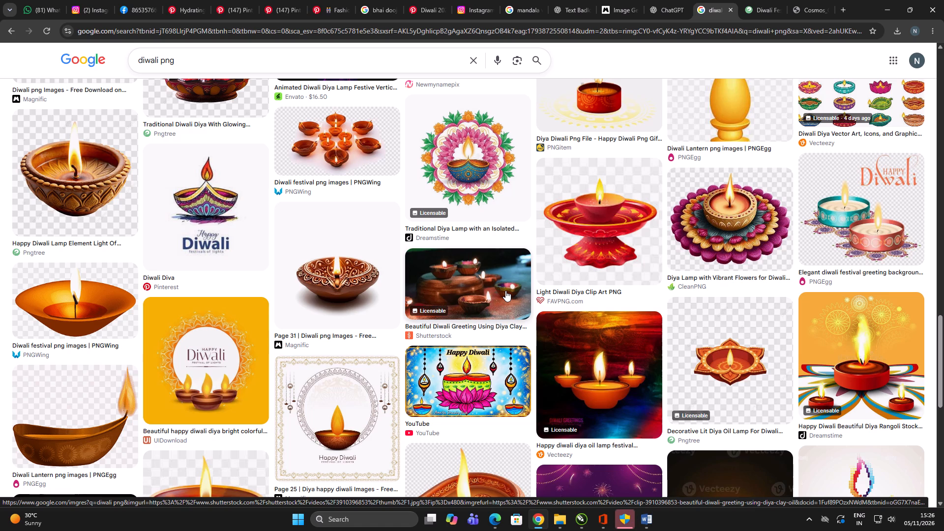
scroll(531, 284, down, 8)
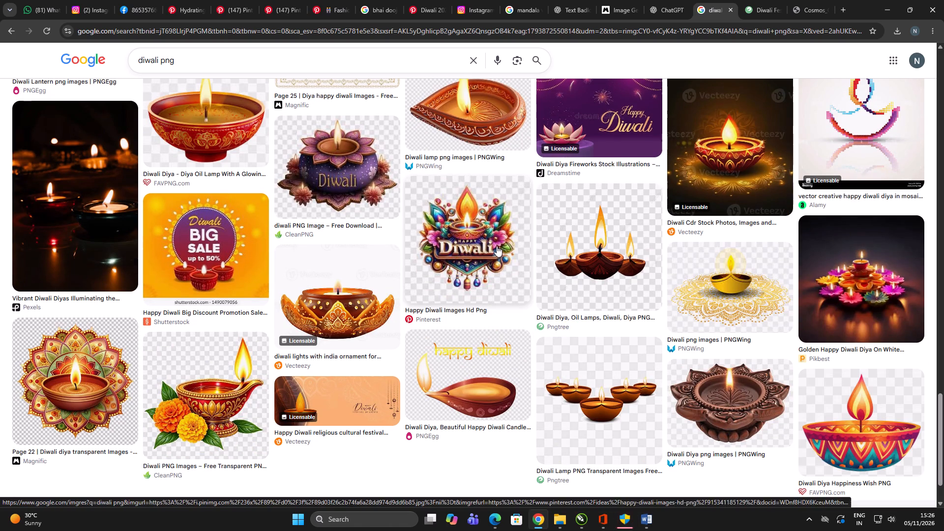
click(495, 246)
Switch to CorelDRAW and bring up the cosmos document to review the maroon Happy Diwali card.
key(alt+Tab)
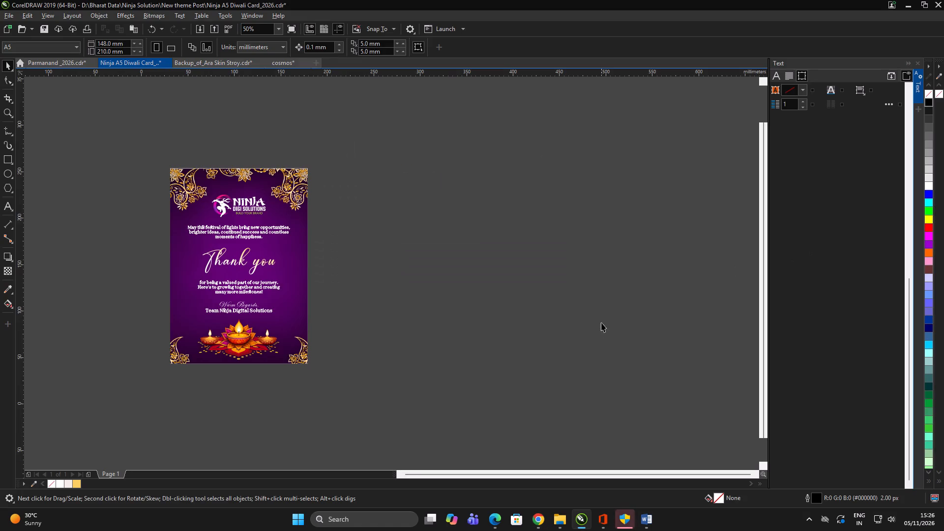
double_click(618, 263)
click(273, 62)
click(682, 159)
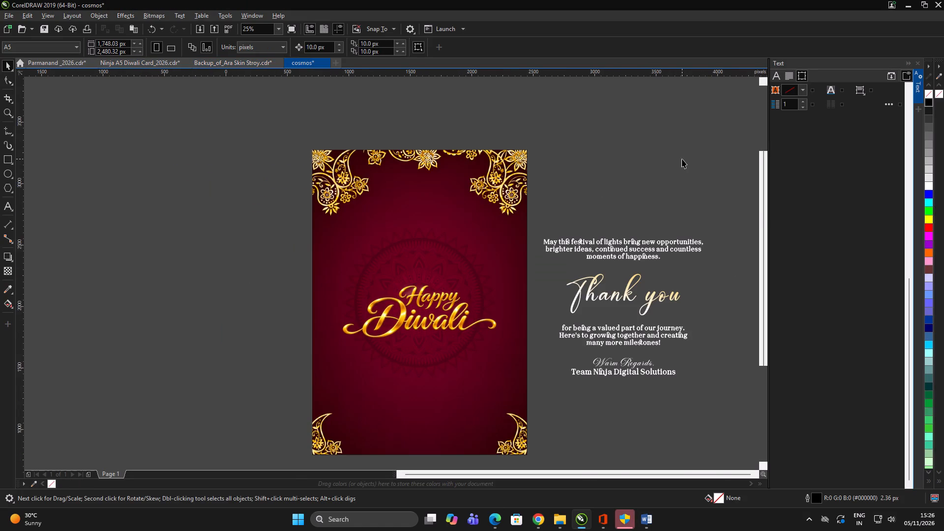
Switch back to the browser's Diwali image results and open the full set of images related to the Pinterest Happy Diwali artwork.
key(alt+Tab)
key(alt+Tab)
key(alt+Tab)
key(alt+Tab)
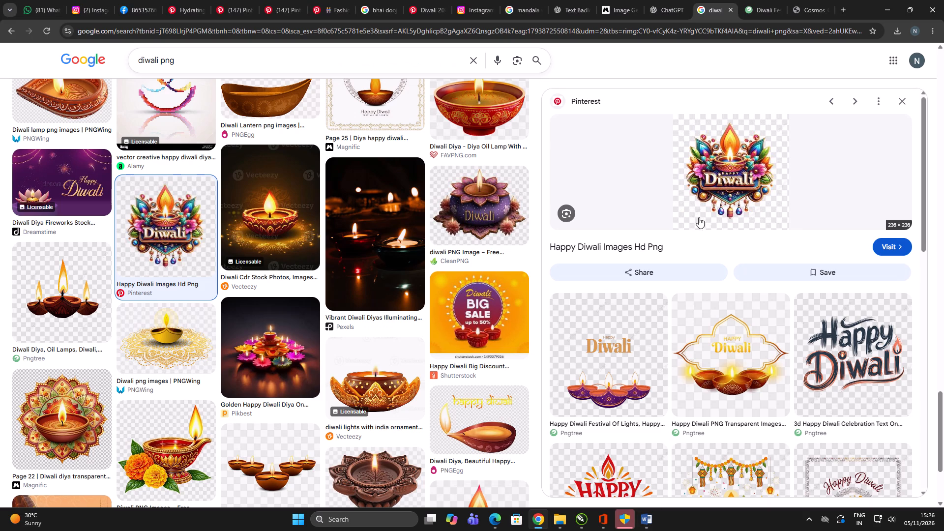
scroll(742, 249, down, 6)
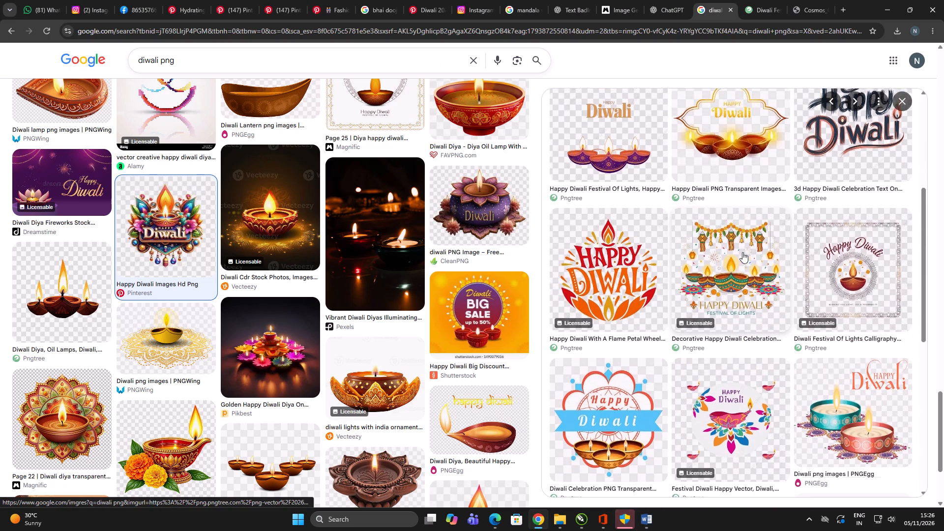
scroll(742, 252, down, 3)
click(716, 460)
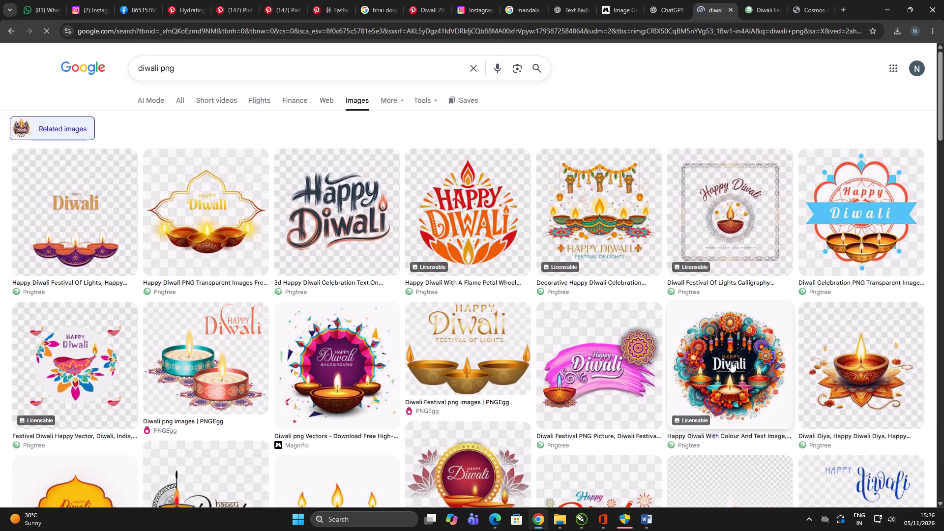
Look through the related Diwali images and preview Magnific's diya artwork with pink lotuses and marigolds on a golden tray.
scroll(719, 350, down, 9)
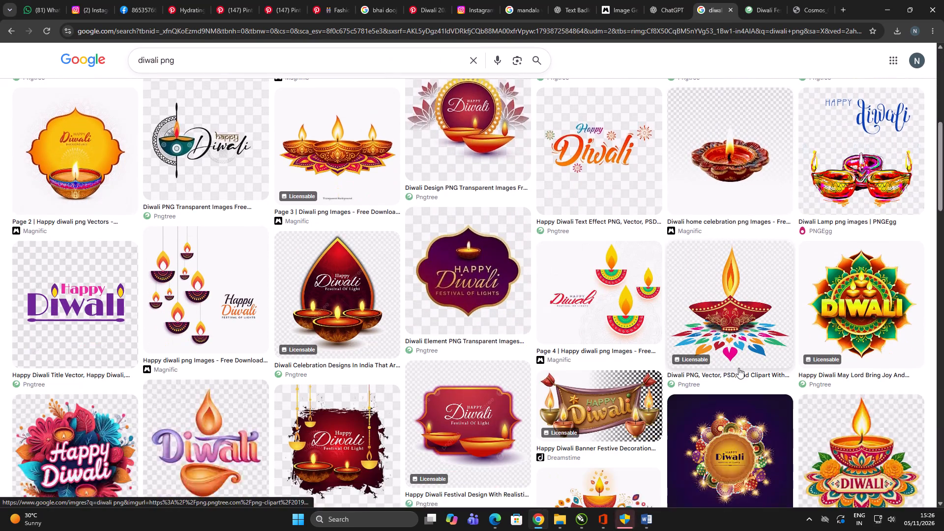
scroll(706, 369, down, 2)
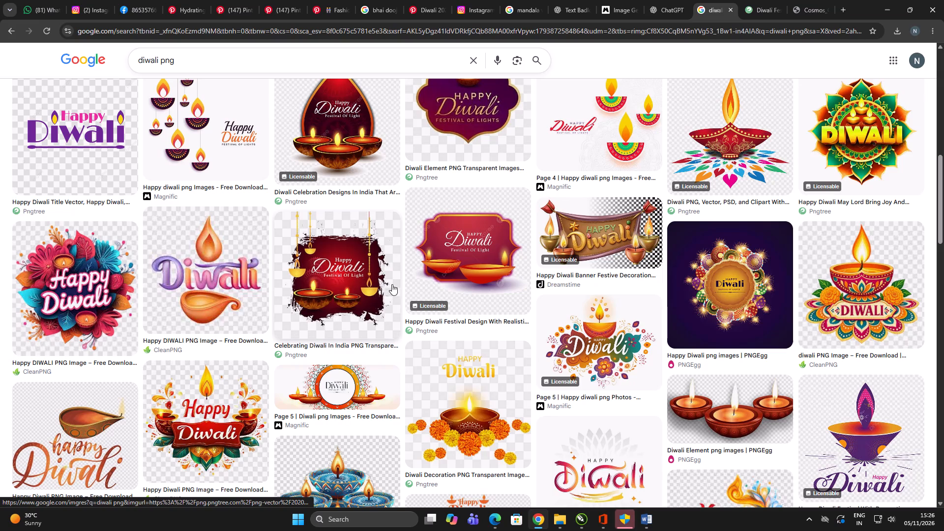
key(alt+Tab)
key(alt+Tab)
scroll(438, 277, down, 4)
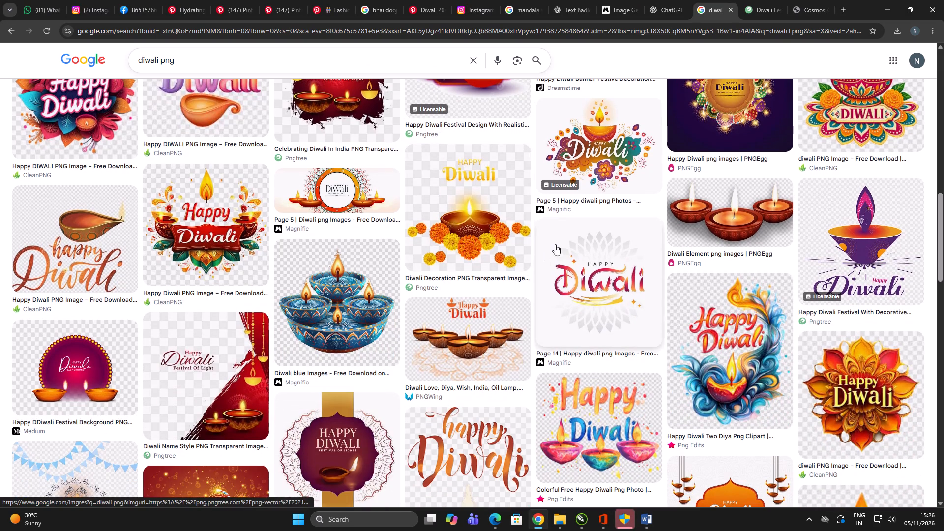
scroll(559, 243, down, 4)
scroll(559, 242, up, 1)
scroll(560, 242, down, 3)
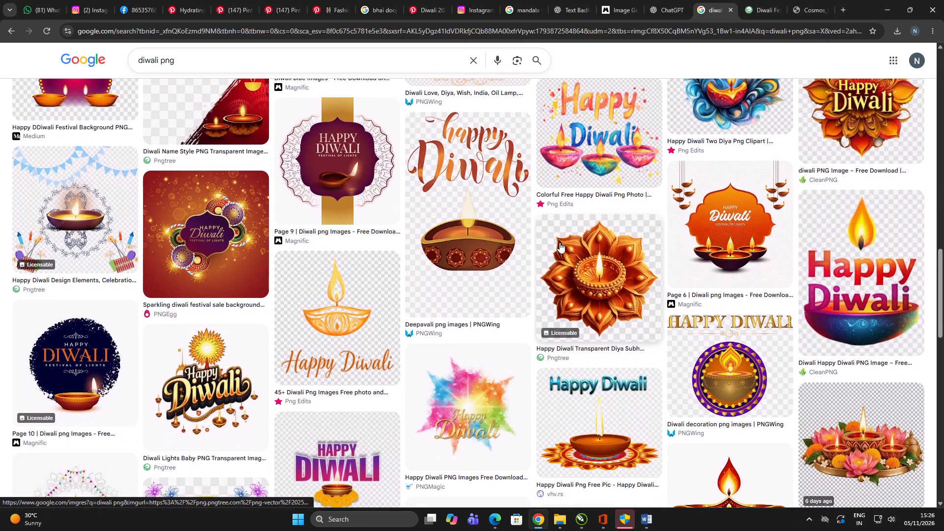
scroll(560, 242, down, 3)
click(876, 306)
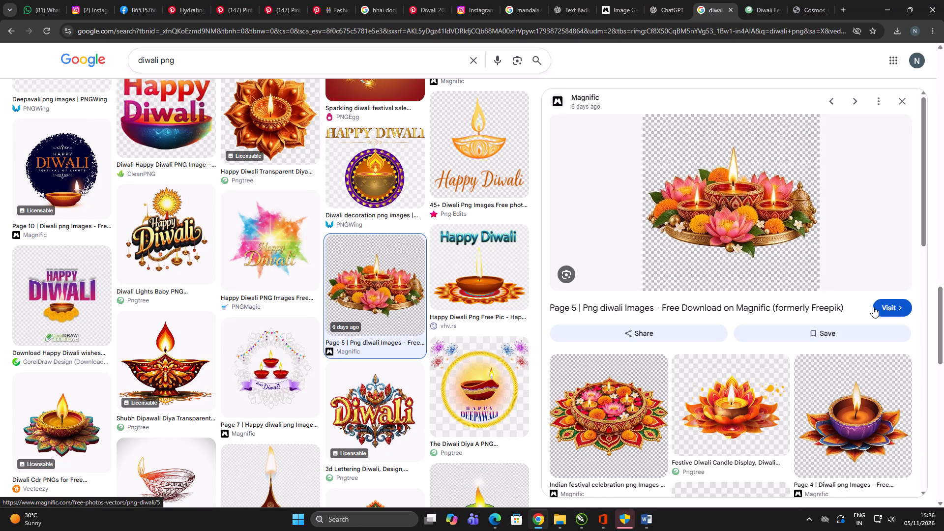
Switch to CorelDRAW and review the maroon Happy Diwali card in the cosmos document.
key(alt+Tab)
key(alt+Tab)
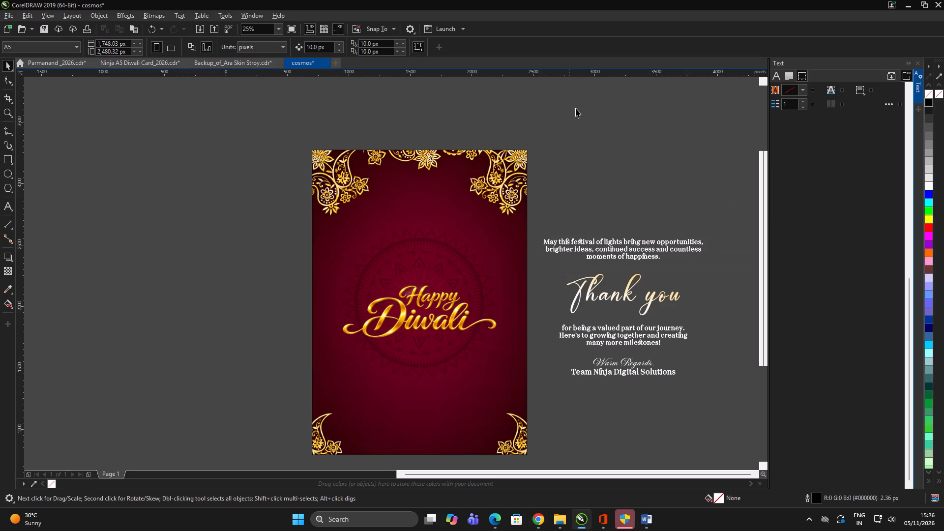
click(582, 96)
Return from CorelDRAW to the Chrome window with the Diwali PNG image results.
key(alt+Tab)
key(alt+Tab)
key(alt+Tab)
key(alt+Tab)
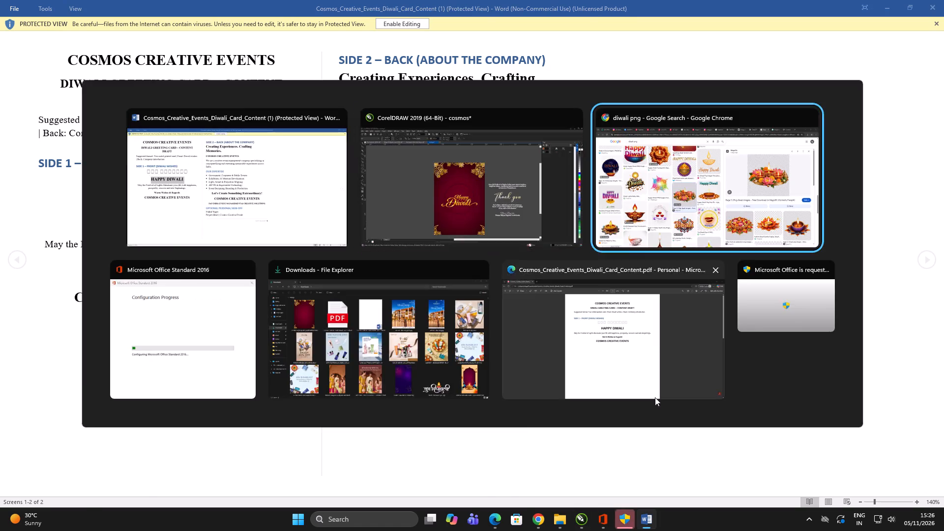
click(542, 522)
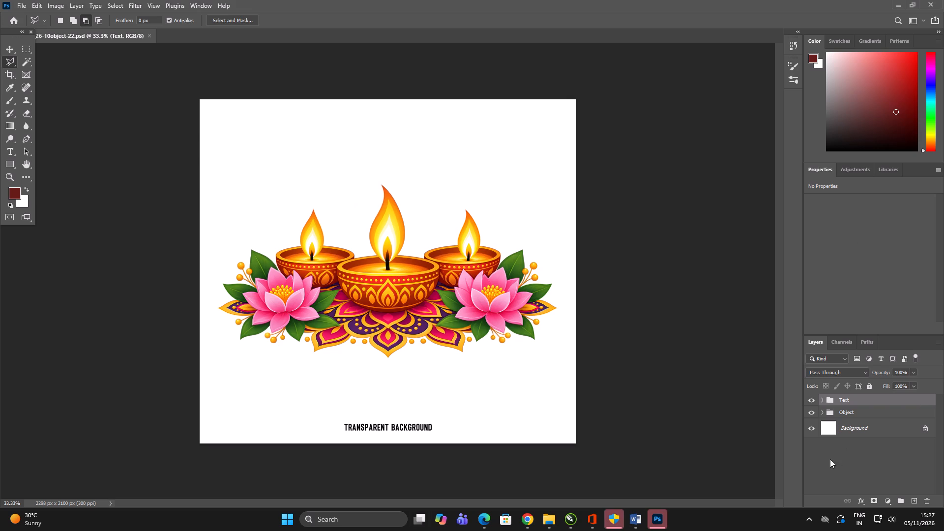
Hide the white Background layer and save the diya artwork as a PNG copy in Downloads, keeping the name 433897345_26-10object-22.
click(816, 431)
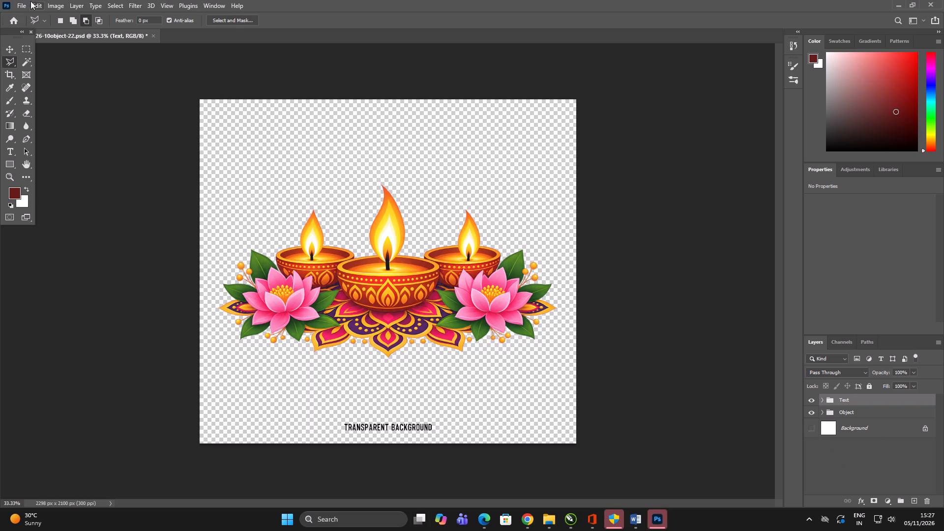
click(25, 2)
click(48, 128)
click(268, 241)
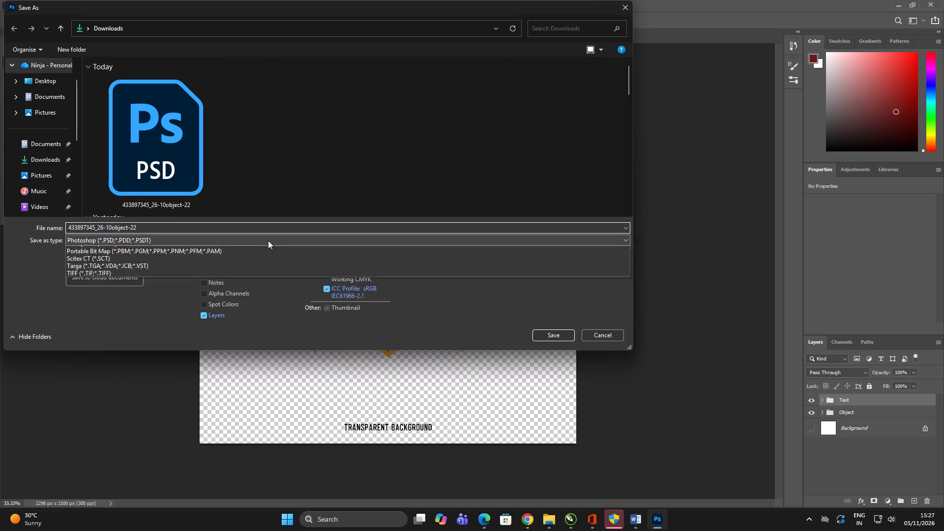
click(85, 373)
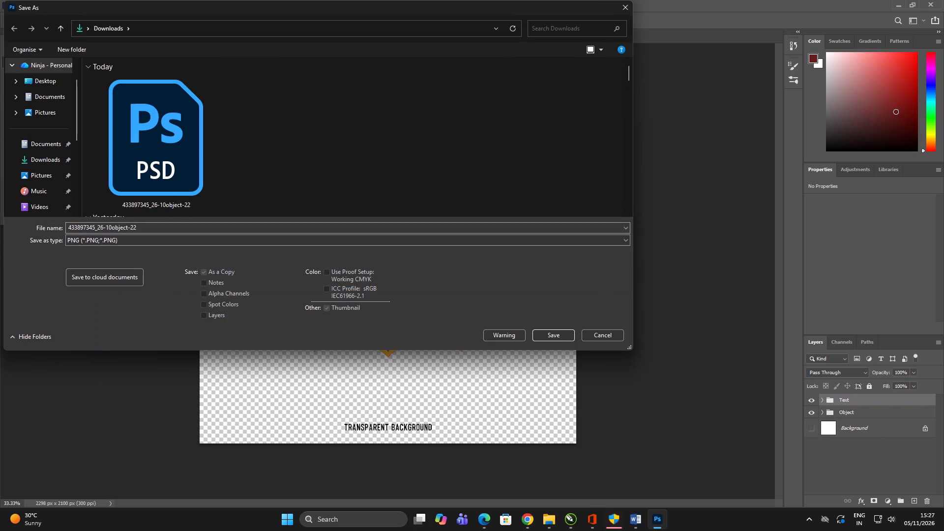
click(547, 341)
click(536, 148)
Switch to CorelDRAW with the cosmos document.
key(alt+Tab)
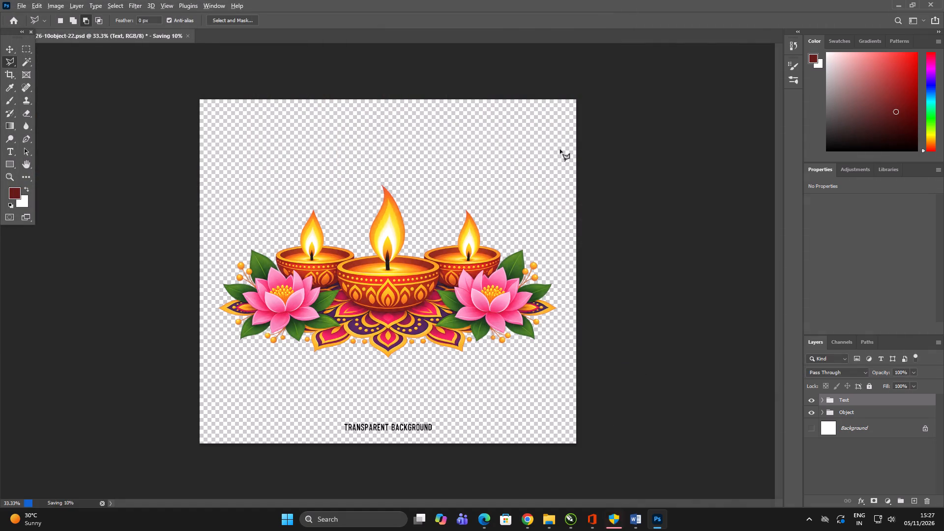
key(alt+Tab)
key(alt+Tab)
key(alt+Tab)
key(alt+Tab)
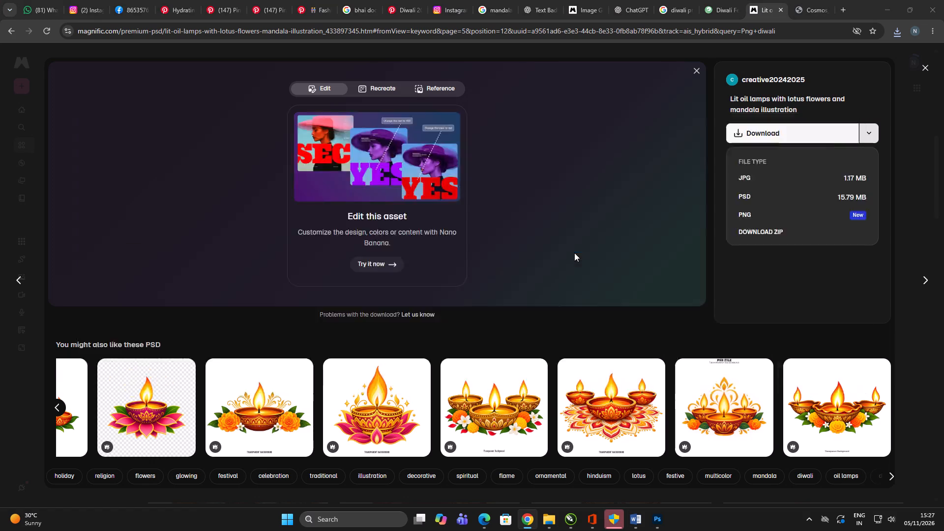
key(alt+Tab)
key(alt+Tab)
key(alt+Tab)
key(alt+Tab)
key(alt+Tab)
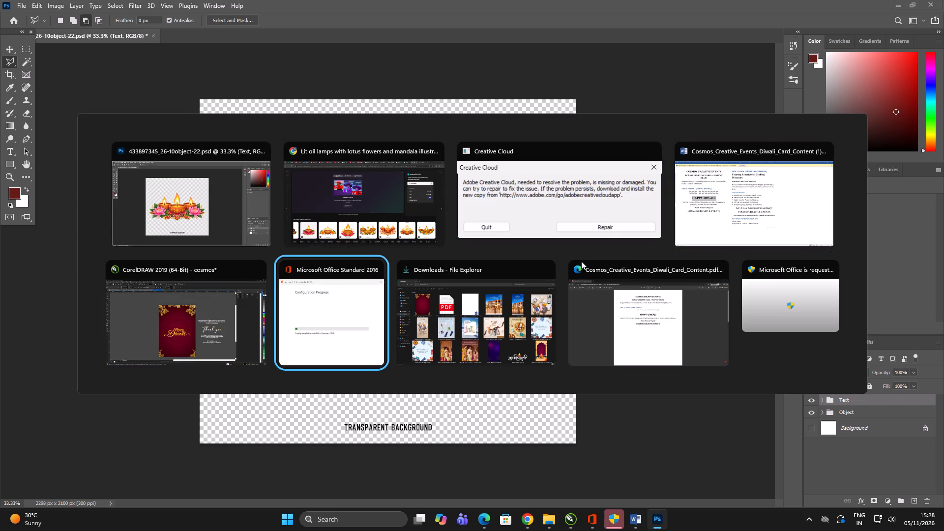
key(alt+Tab)
key(alt+Tab)
key(alt+Tab)
key(alt+Tab)
key(alt+Tab)
key(alt+Tab)
key(alt+Tab)
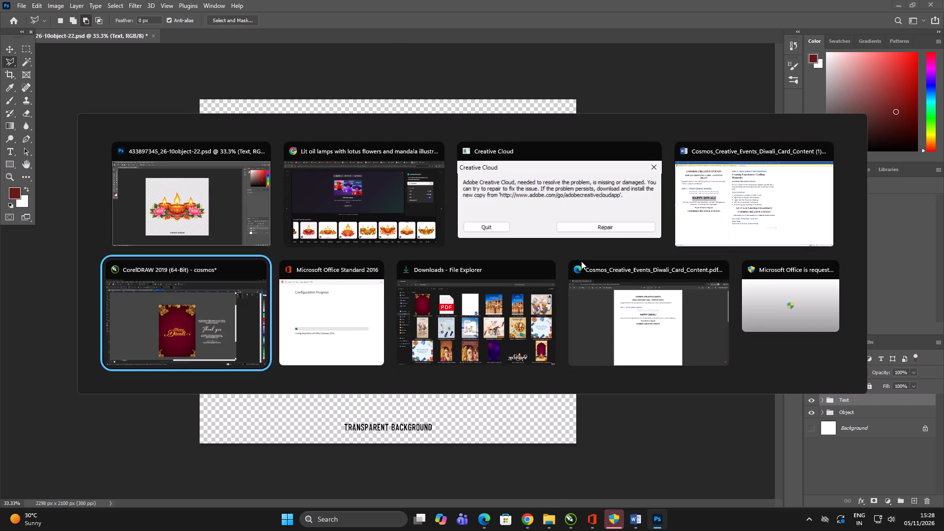
key(alt+Tab)
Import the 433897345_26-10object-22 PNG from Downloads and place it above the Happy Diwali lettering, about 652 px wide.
triple_click(604, 199)
click(605, 196)
key(ctrl+i)
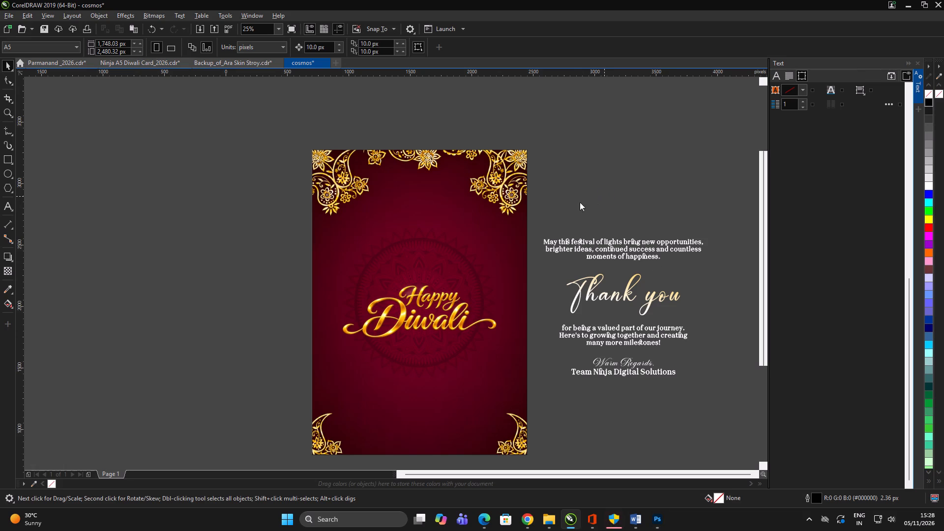
click(296, 203)
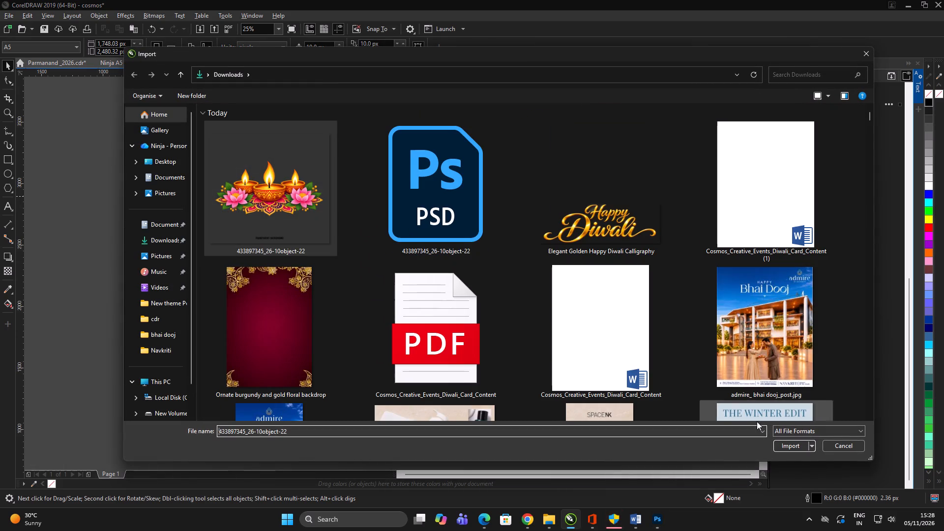
click(791, 448)
drag(375, 210, 536, 283)
Raise the diya image's lower boundary nodes with the Shape tool to crop out the "TRANSPARENT BACKGROUND" caption.
scroll(469, 246, up, 2)
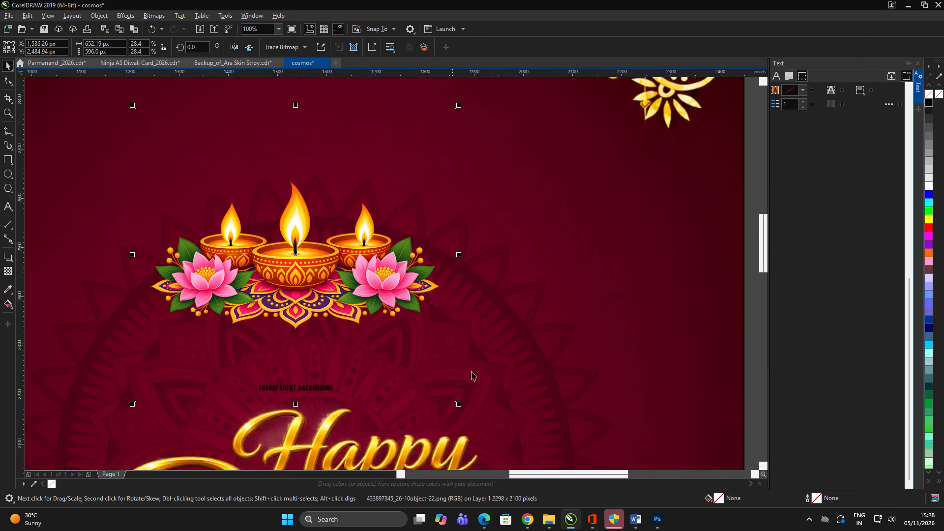
key(F10)
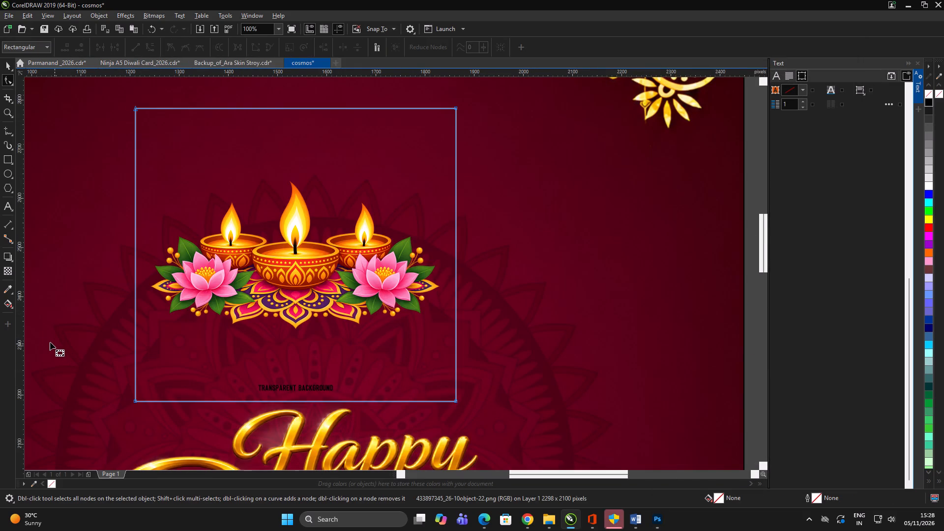
drag(43, 344, 501, 431)
drag(456, 402, 466, 342)
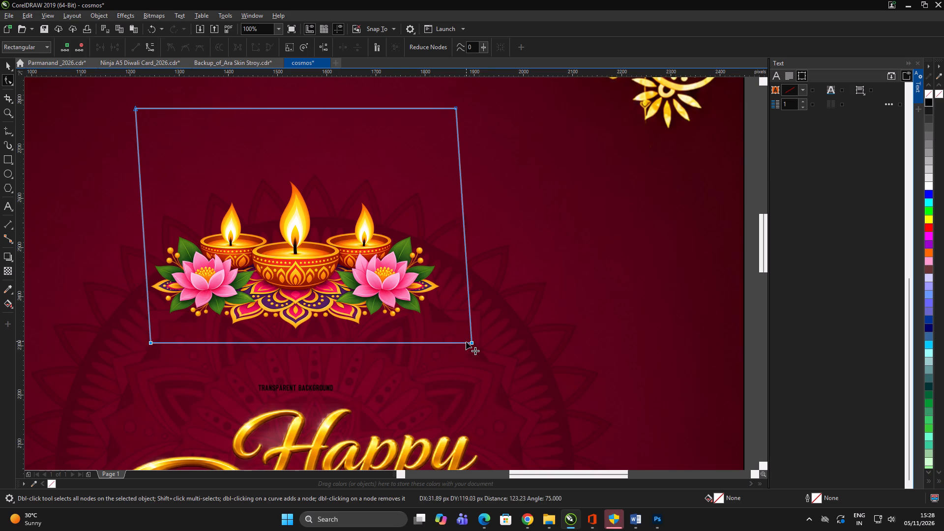
drag(466, 342, 459, 339)
scroll(333, 313, down, 2)
key(space)
Centre the diya image horizontally on the maroon card background.
click(318, 300)
shift+click(384, 299)
key(c)
click(490, 245)
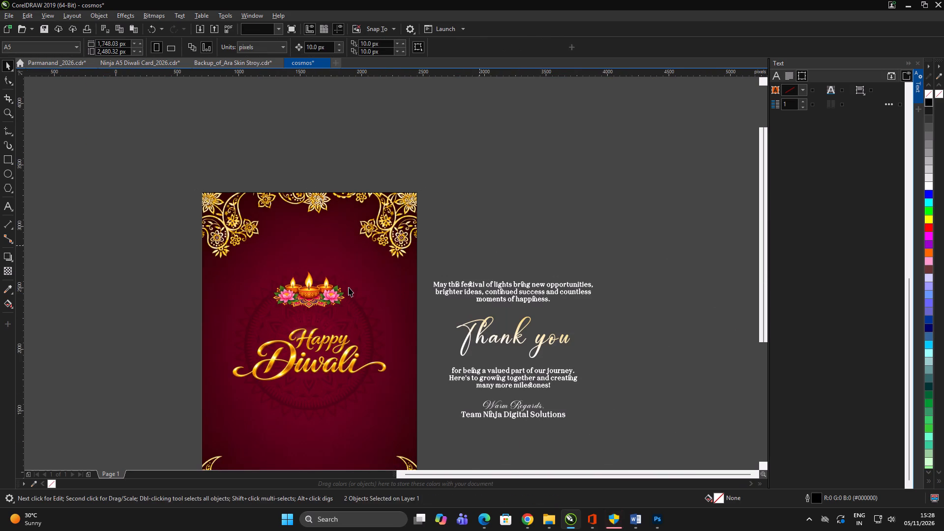
Enlarge the diya image to about 842 by 605 px and move it slightly higher above the Happy Diwali lettering.
scroll(313, 287, up, 2)
click(319, 294)
drag(464, 385, 511, 431)
scroll(368, 260, down, 1)
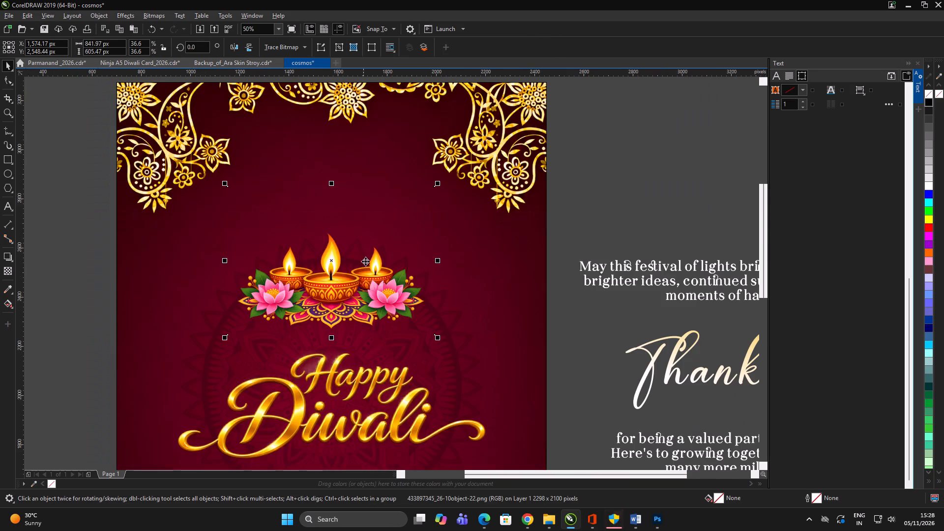
drag(372, 281, 372, 269)
click(382, 281)
scroll(319, 266, down, 2)
click(290, 255)
double_click(476, 235)
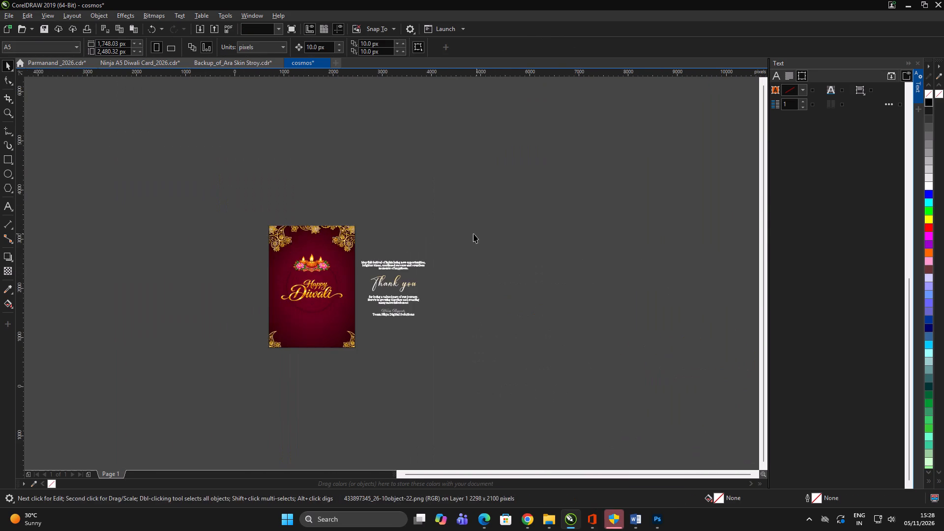
scroll(340, 262, up, 1)
click(525, 179)
double_click(548, 177)
Start opening another drawing and browse to the DGLL Noida folder inside Bharat Data on the D: drive.
key(ctrl+o)
scroll(554, 183, down, 9)
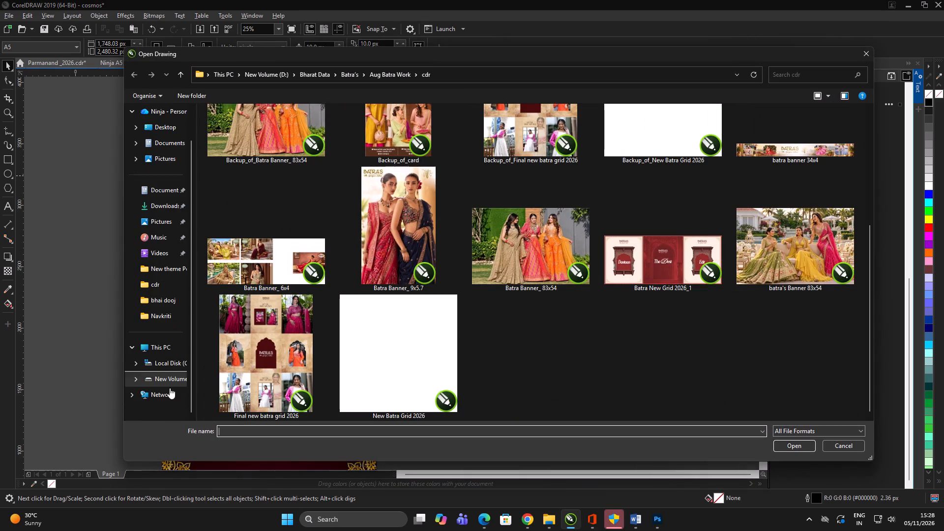
scroll(170, 388, down, 3)
click(175, 378)
double_click(224, 109)
click(265, 201)
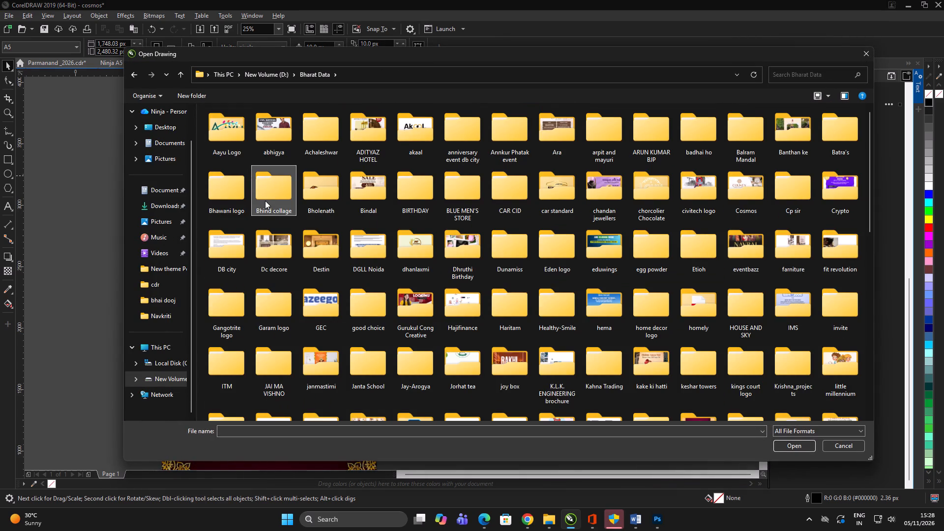
text(cosm)
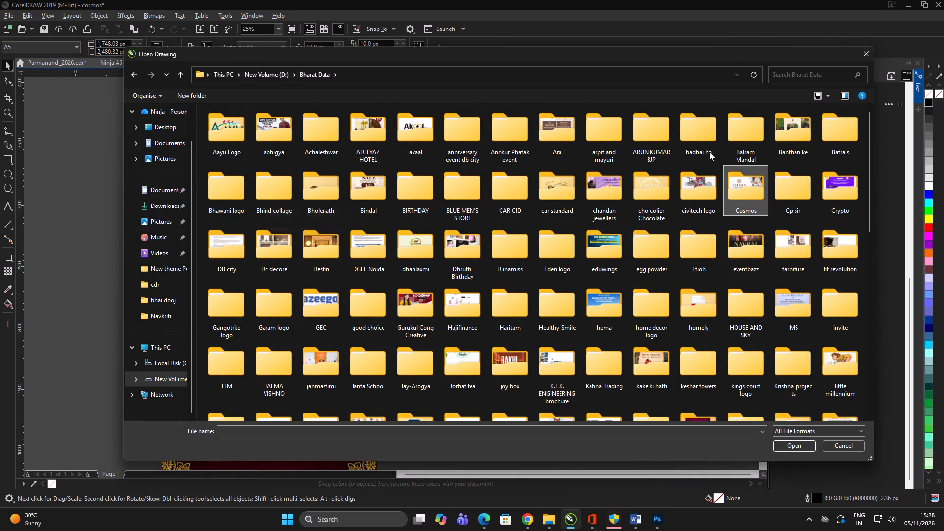
click(714, 209)
key(g)
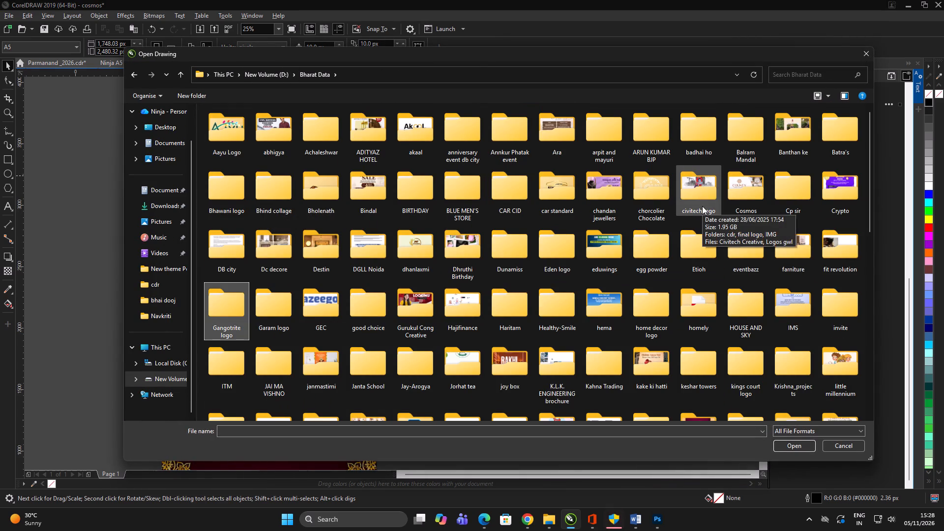
text(dg)
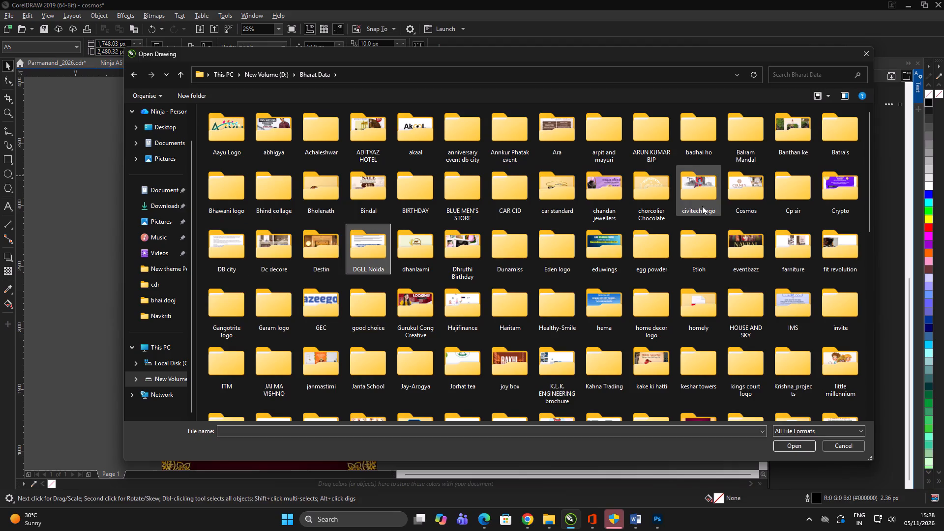
double_click(364, 252)
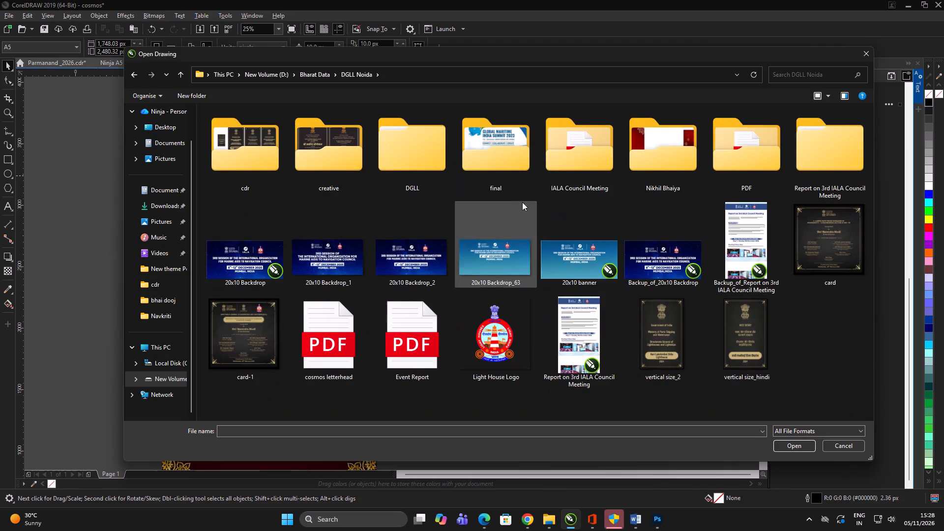
Open 3x2 cosmos_ and Backup_of_COSMOS CREATIVE together from the cdr folder inside Nikhil Bhaiya.
double_click(677, 169)
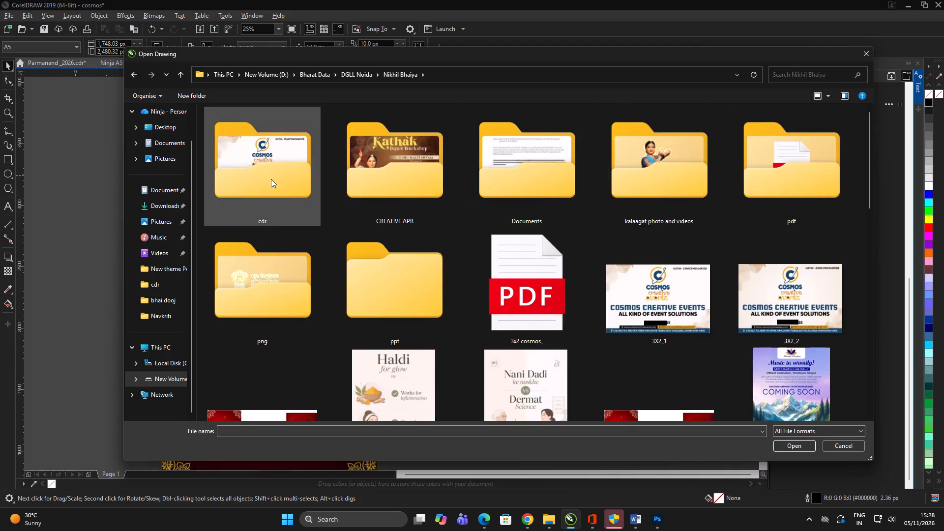
double_click(271, 178)
ctrl+scroll(341, 224, up, 10)
click(421, 203)
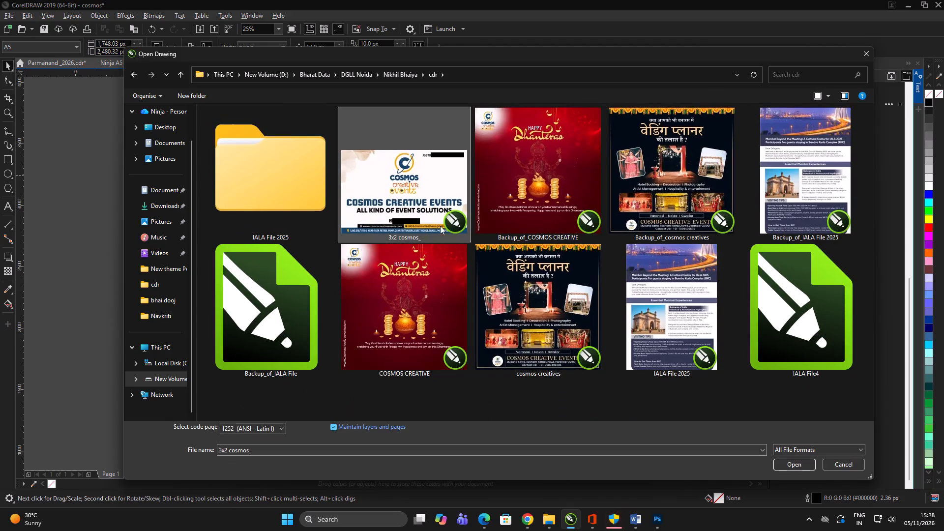
ctrl+click(536, 203)
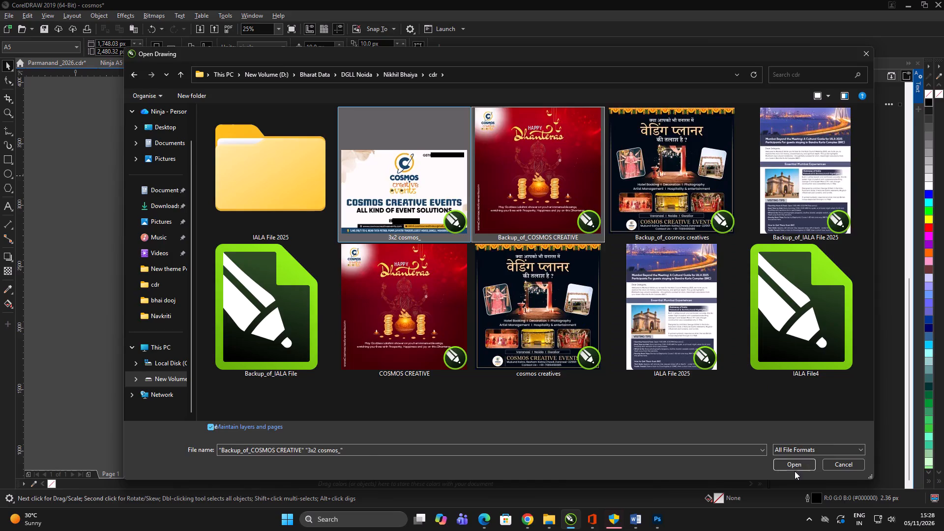
click(794, 469)
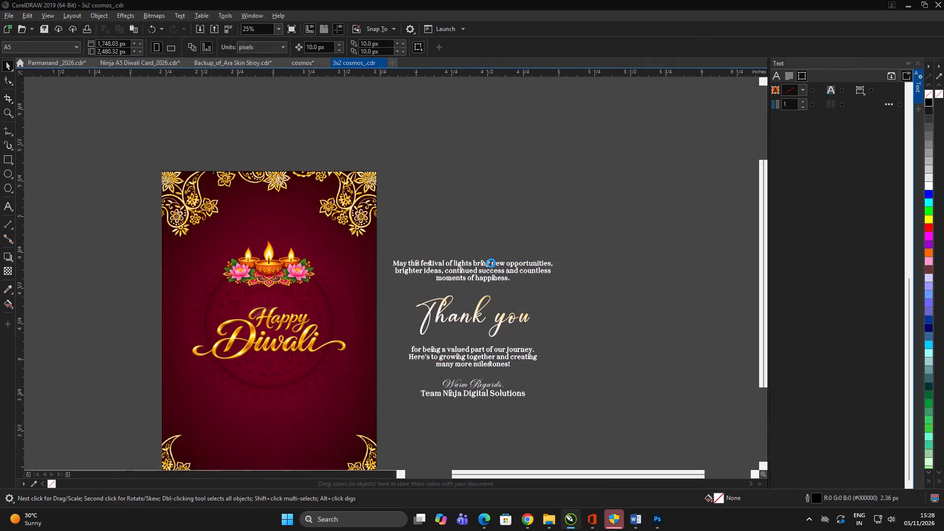
key(Return)
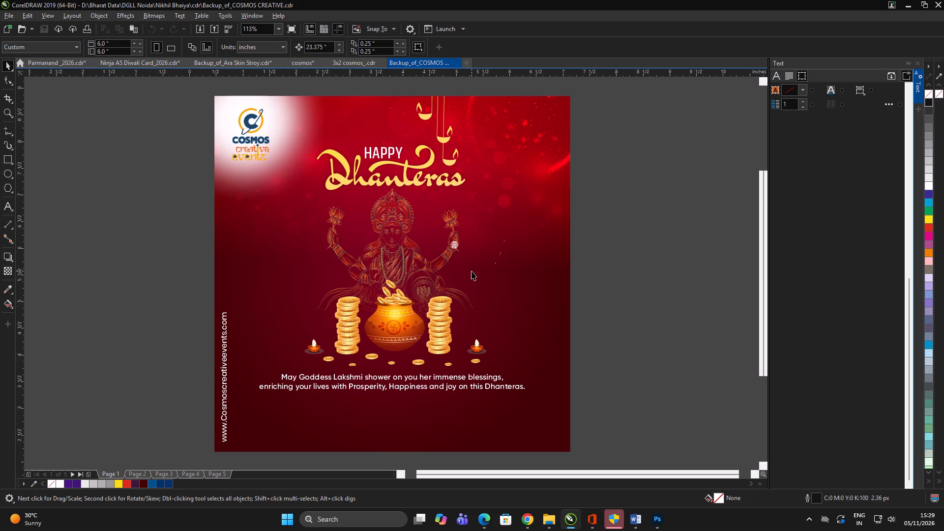
Undo the accidental move of the Dhanteras post and ungroup its artwork in Backup_of_COSMOS CREATIVE.
drag(252, 119, 185, 189)
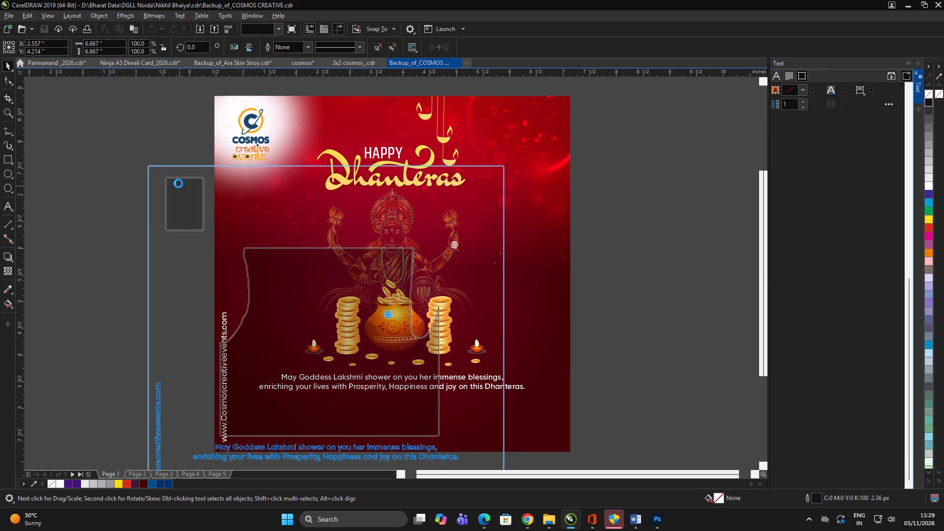
scroll(182, 190, up, 1)
key(ctrl+z)
key(ctrl+u)
ctrl+click(140, 205)
Place a copy of the Cosmos creative events logo on the empty area beside the Dhanteras post.
scroll(360, 129, down, 3)
double_click(351, 120)
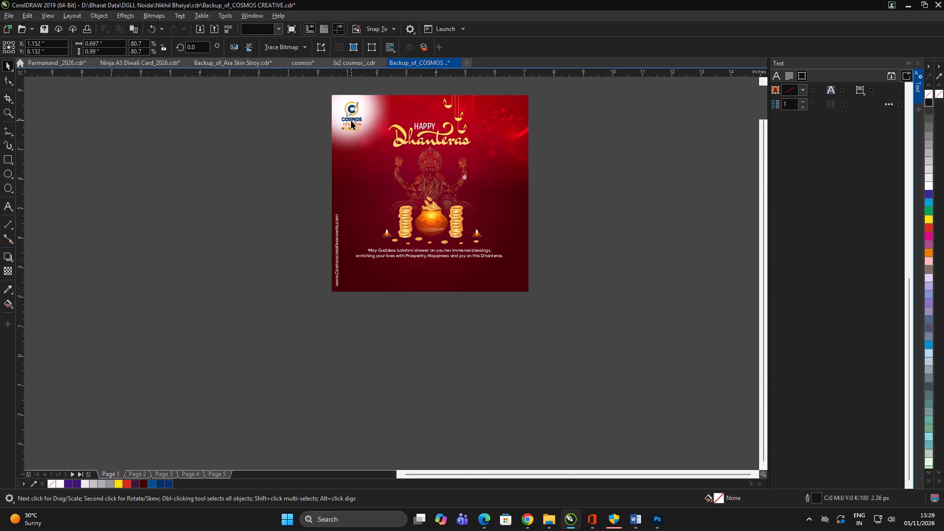
drag(352, 119, 273, 163)
click(282, 121)
scroll(333, 118, up, 1)
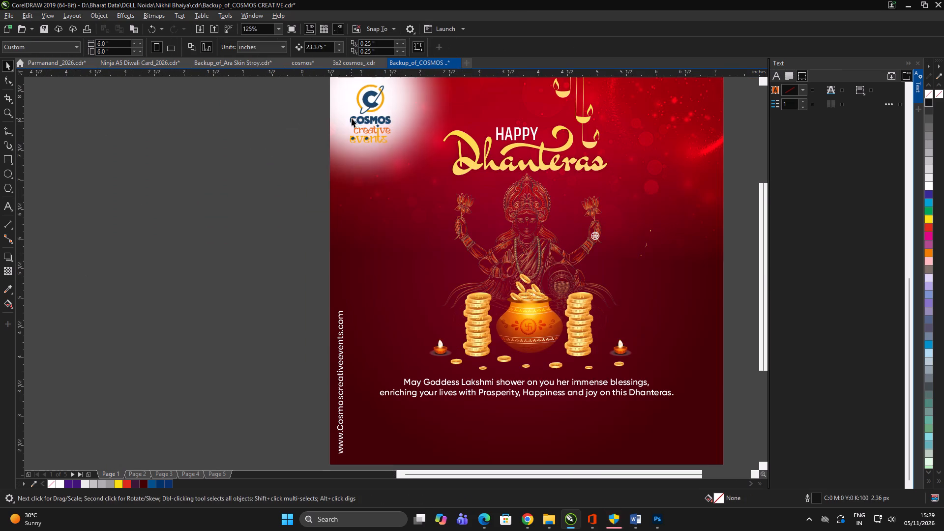
click(354, 118)
drag(373, 112, 200, 193)
right_drag(201, 193, 196, 193)
scroll(192, 163, up, 2)
click(288, 146)
click(294, 146)
click(157, 262)
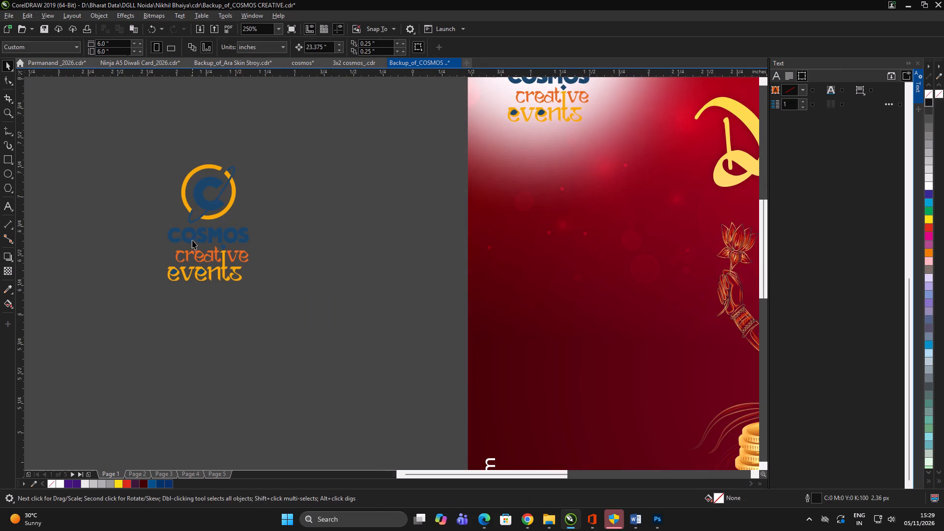
Cut the copied Cosmos logo, paste it into the cosmos drawing and position it above the diyas on the maroon card.
click(192, 240)
key(ctrl+x)
click(281, 214)
click(269, 212)
click(349, 64)
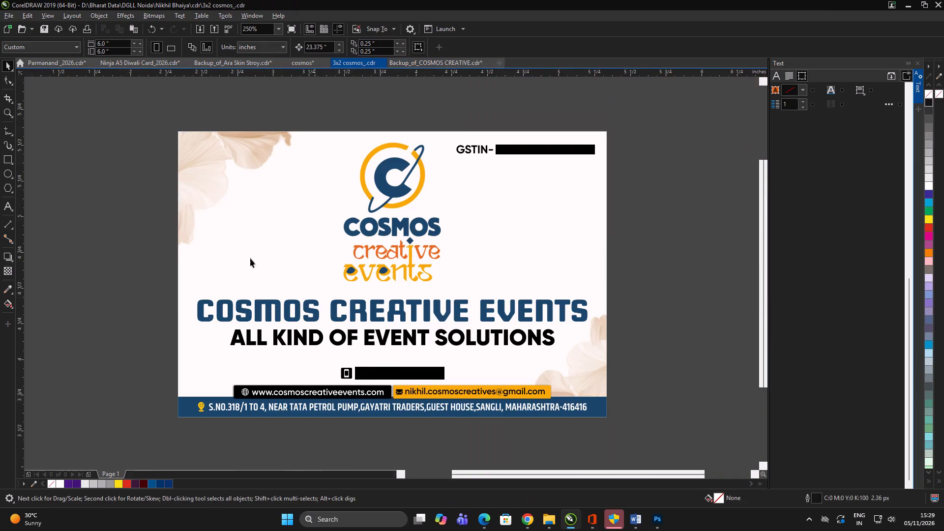
click(412, 118)
click(305, 62)
double_click(494, 109)
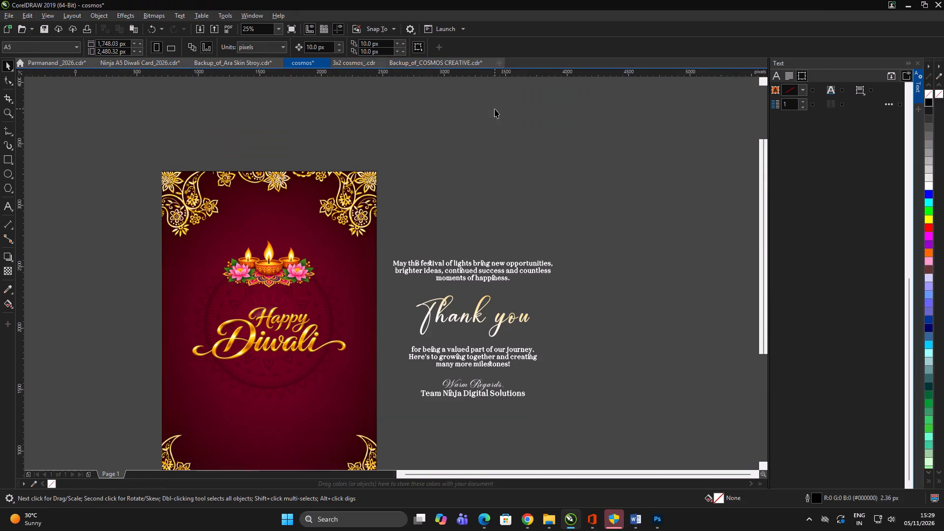
key(ctrl+v)
drag(71, 274, 272, 216)
scroll(277, 201, up, 2)
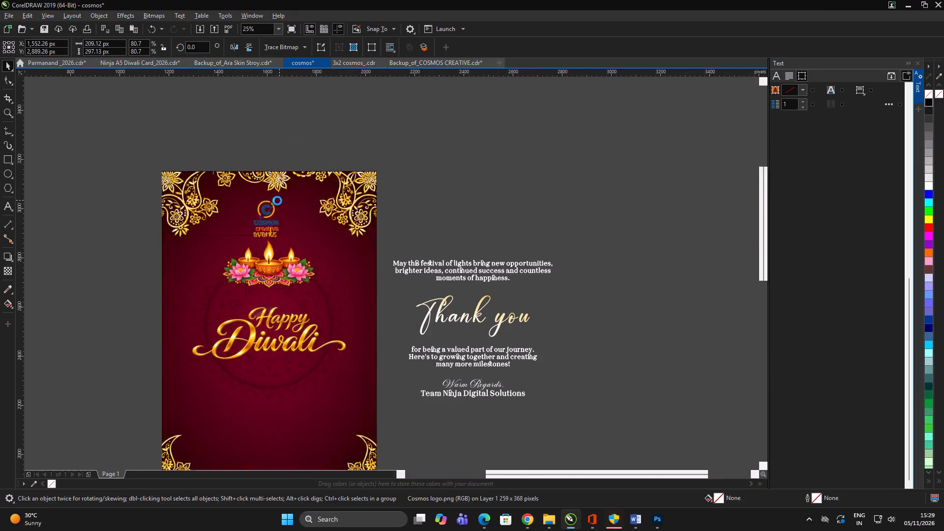
drag(257, 227, 288, 210)
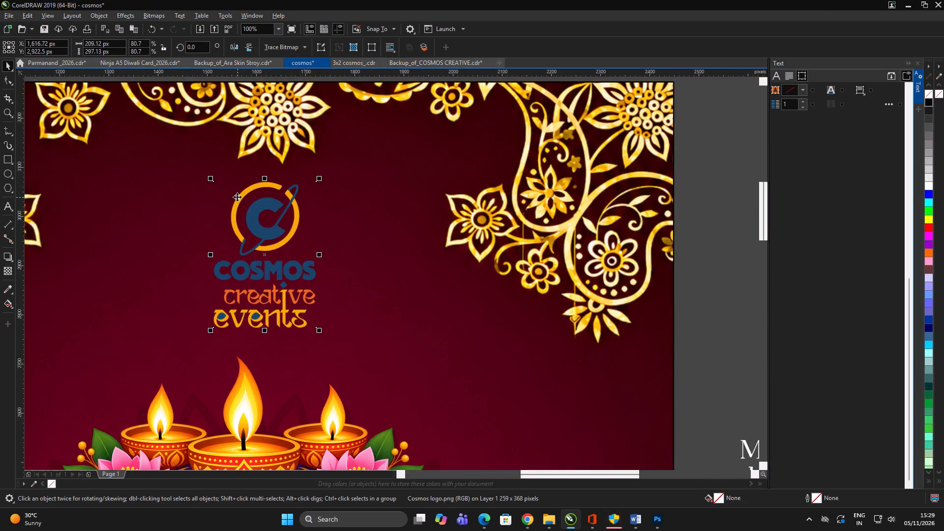
Draw a rectangle of about 288 by 337 px around the logo and centre it horizontally on the maroon card.
key(F5)
key(F6)
drag(191, 173, 332, 338)
key(space)
scroll(290, 241, down, 1)
shift+click(370, 310)
key(c)
click(525, 224)
scroll(317, 231, up, 1)
Round the rectangle's corners to about 27 px and narrow it evenly from both sides to about 261 px wide.
click(148, 216)
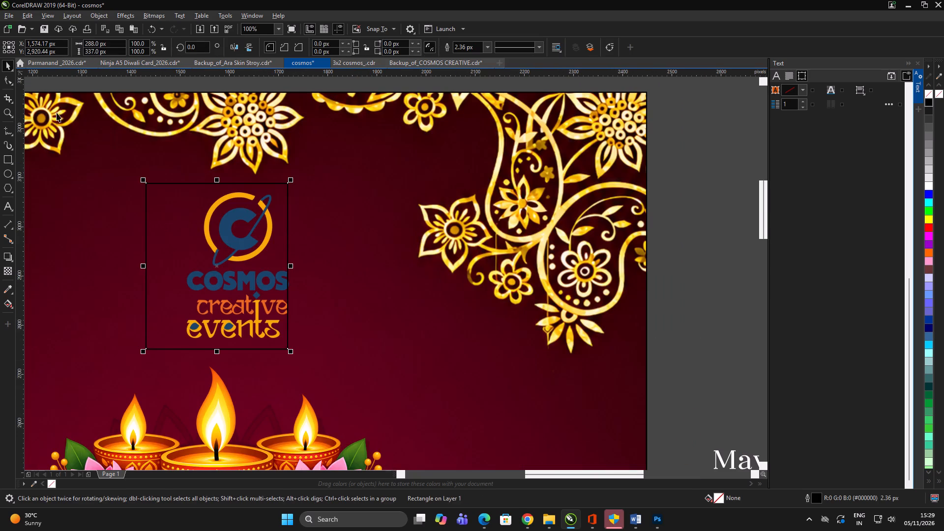
click(8, 79)
drag(148, 183, 154, 195)
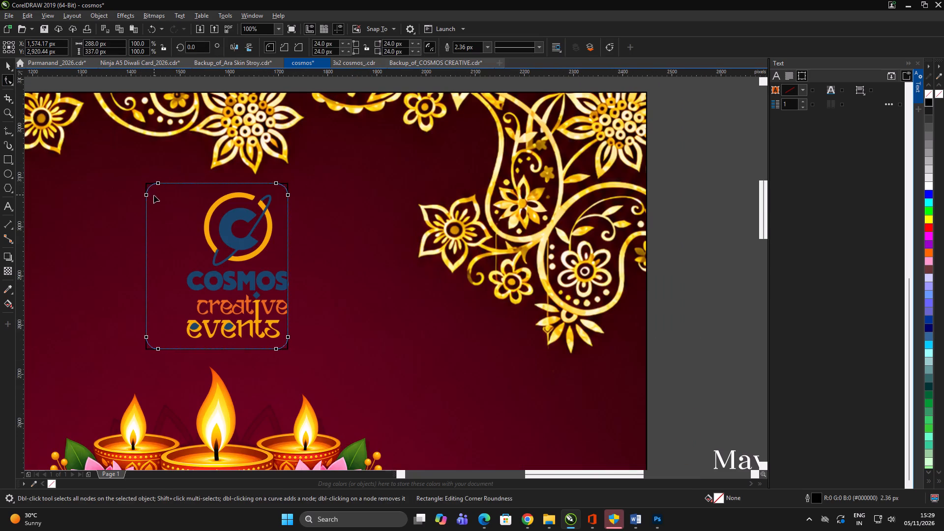
drag(154, 195, 154, 198)
key(space)
drag(292, 266, 285, 272)
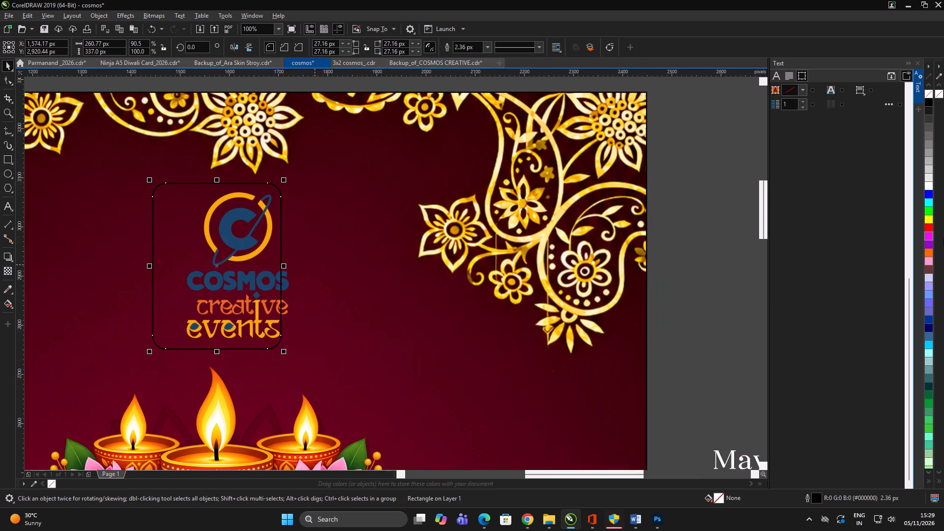
Fill the rounded rectangle with white and remove its outline.
click(929, 188)
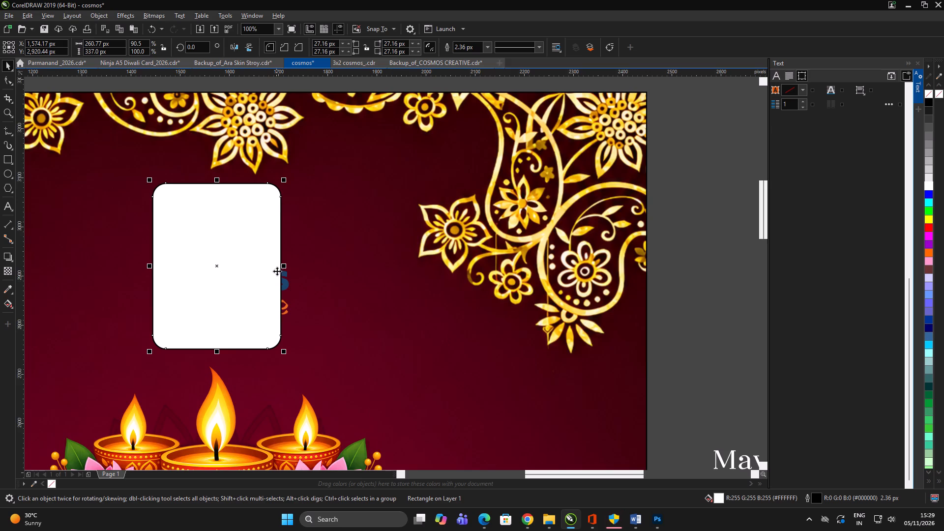
scroll(284, 263, down, 1)
right_click(927, 94)
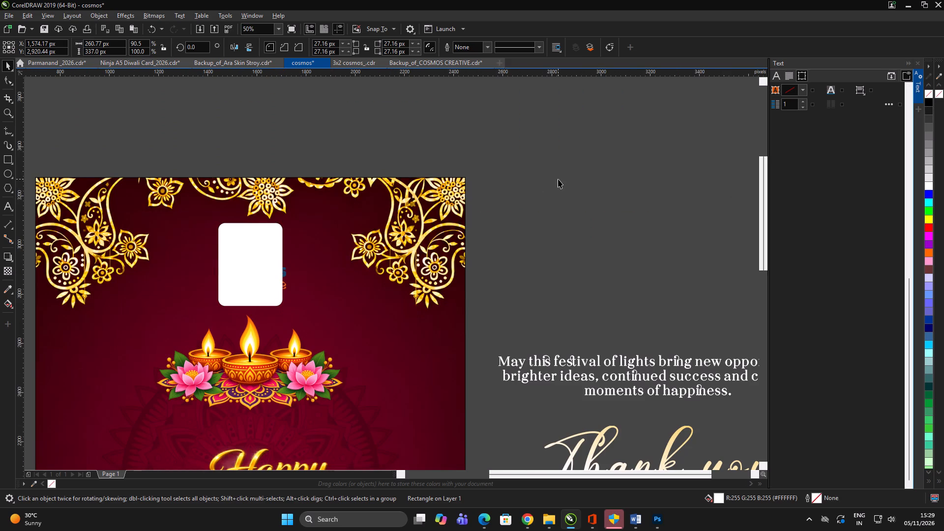
double_click(558, 179)
Bring the Cosmos logo in front of the white rounded rectangle and centre it on the rectangle both ways.
drag(548, 182, 218, 314)
key(shift+Page_Up)
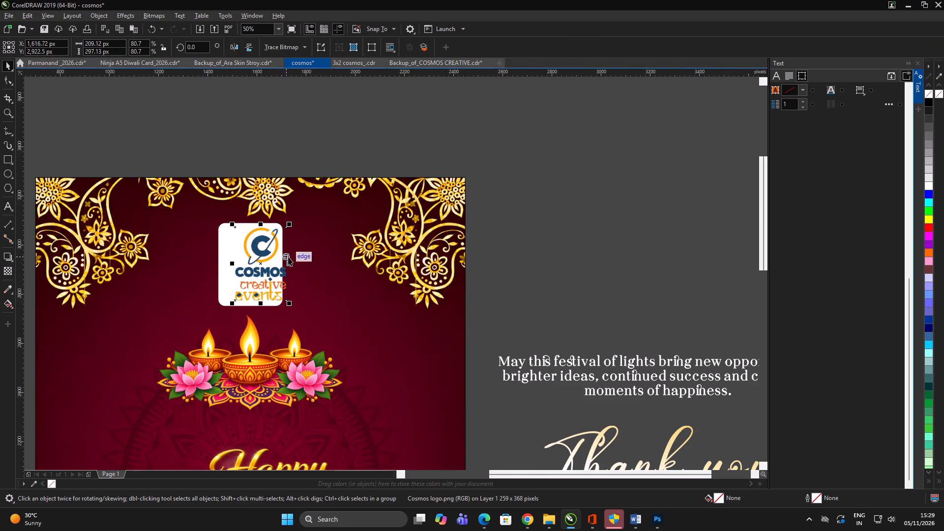
scroll(235, 258, up, 2)
shift+click(220, 244)
key(e)
key(c)
scroll(265, 234, down, 3)
click(149, 237)
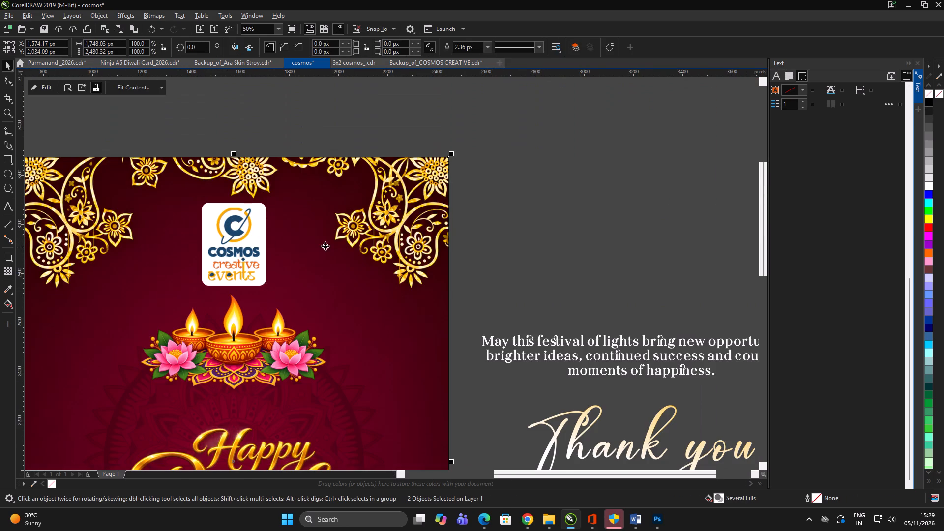
click(541, 242)
click(538, 242)
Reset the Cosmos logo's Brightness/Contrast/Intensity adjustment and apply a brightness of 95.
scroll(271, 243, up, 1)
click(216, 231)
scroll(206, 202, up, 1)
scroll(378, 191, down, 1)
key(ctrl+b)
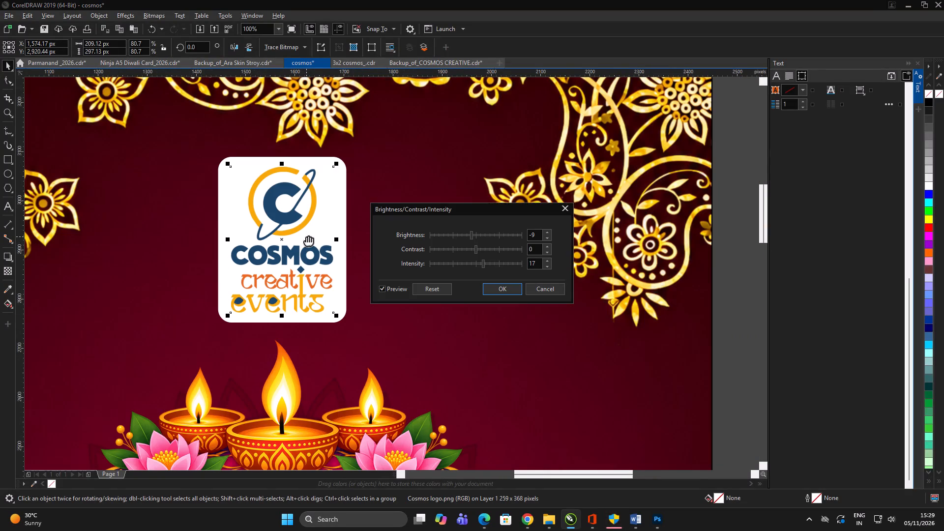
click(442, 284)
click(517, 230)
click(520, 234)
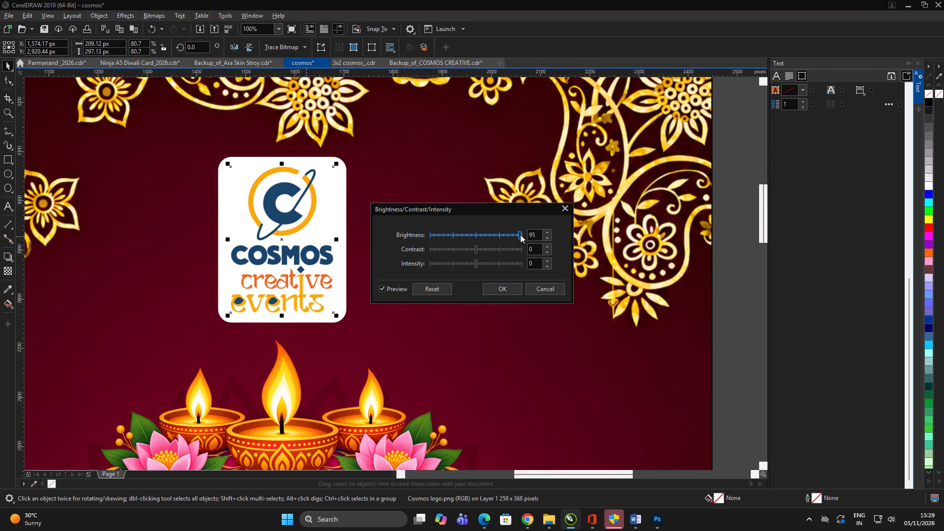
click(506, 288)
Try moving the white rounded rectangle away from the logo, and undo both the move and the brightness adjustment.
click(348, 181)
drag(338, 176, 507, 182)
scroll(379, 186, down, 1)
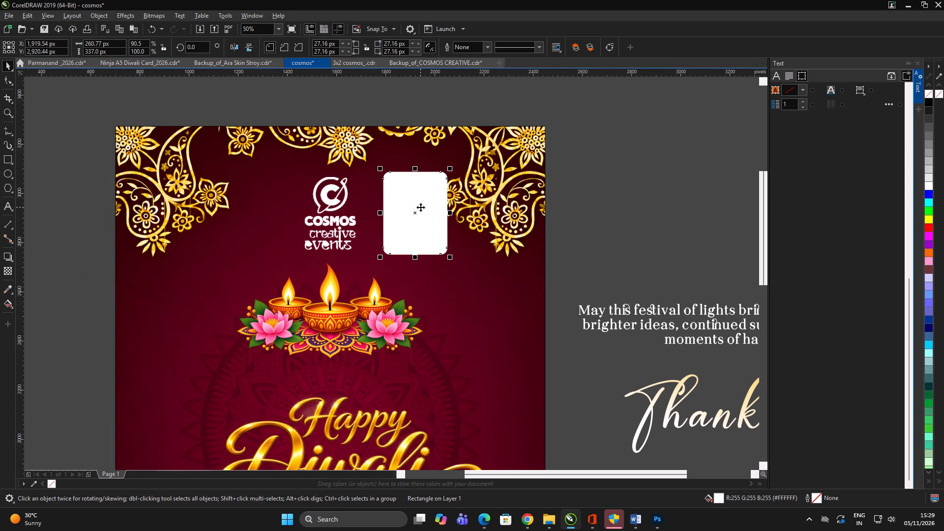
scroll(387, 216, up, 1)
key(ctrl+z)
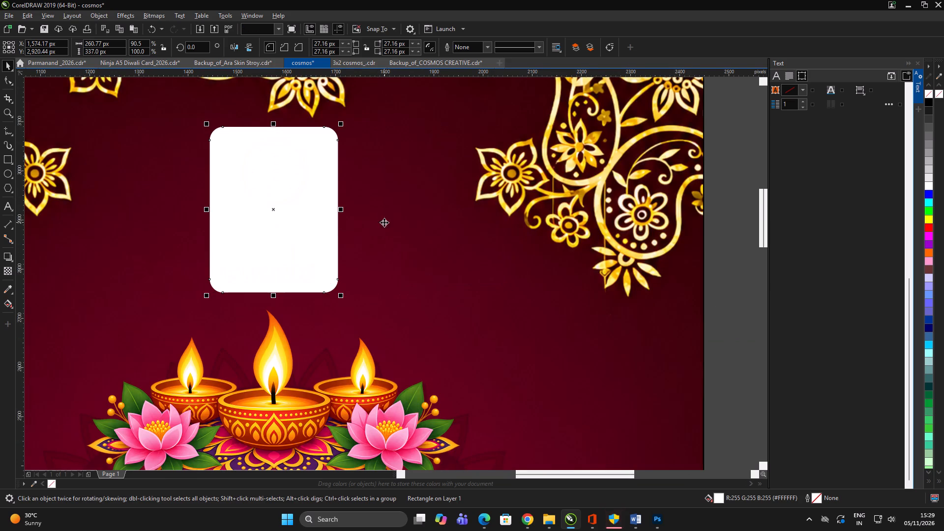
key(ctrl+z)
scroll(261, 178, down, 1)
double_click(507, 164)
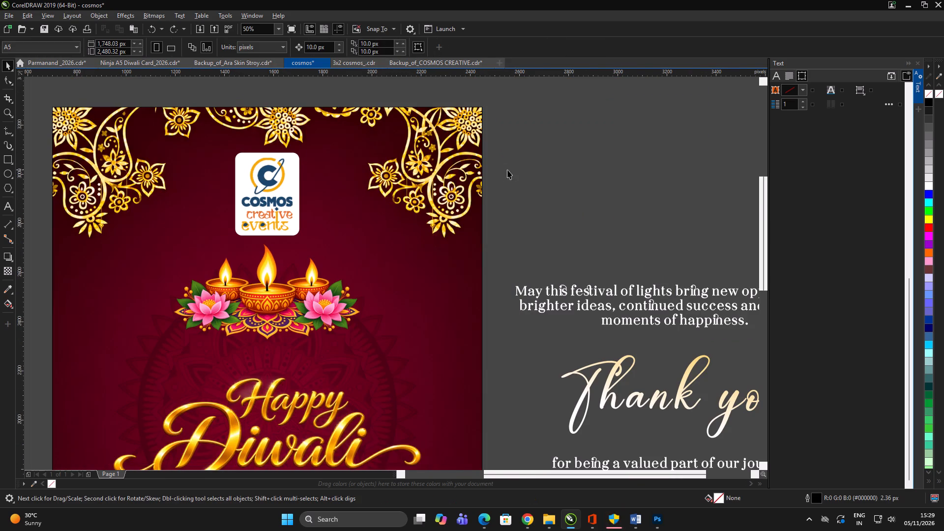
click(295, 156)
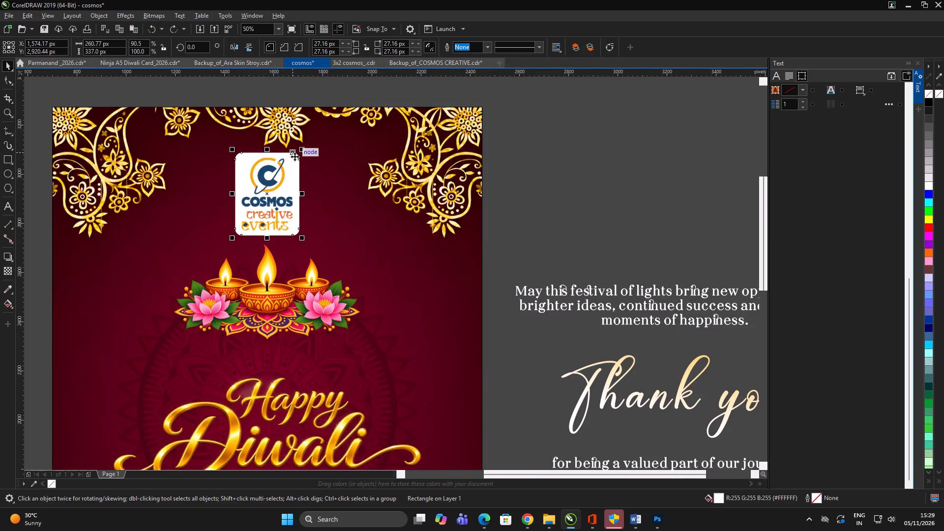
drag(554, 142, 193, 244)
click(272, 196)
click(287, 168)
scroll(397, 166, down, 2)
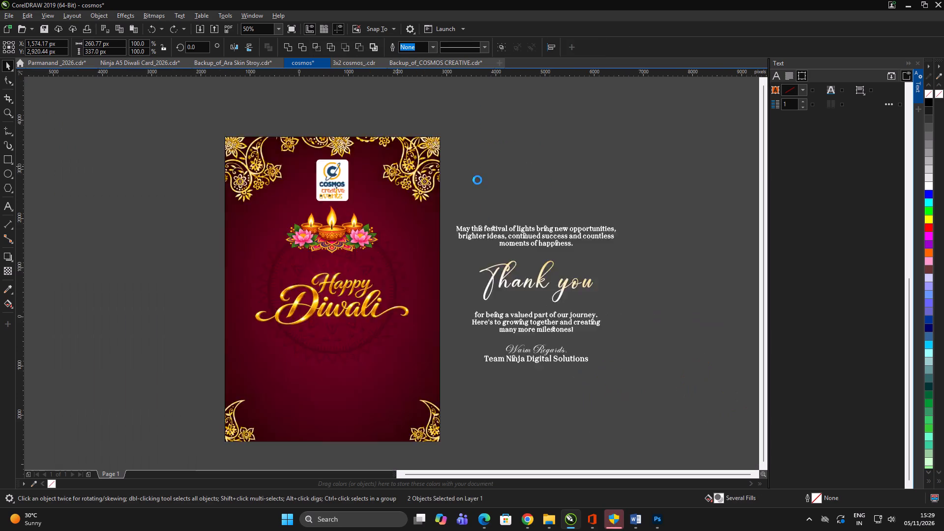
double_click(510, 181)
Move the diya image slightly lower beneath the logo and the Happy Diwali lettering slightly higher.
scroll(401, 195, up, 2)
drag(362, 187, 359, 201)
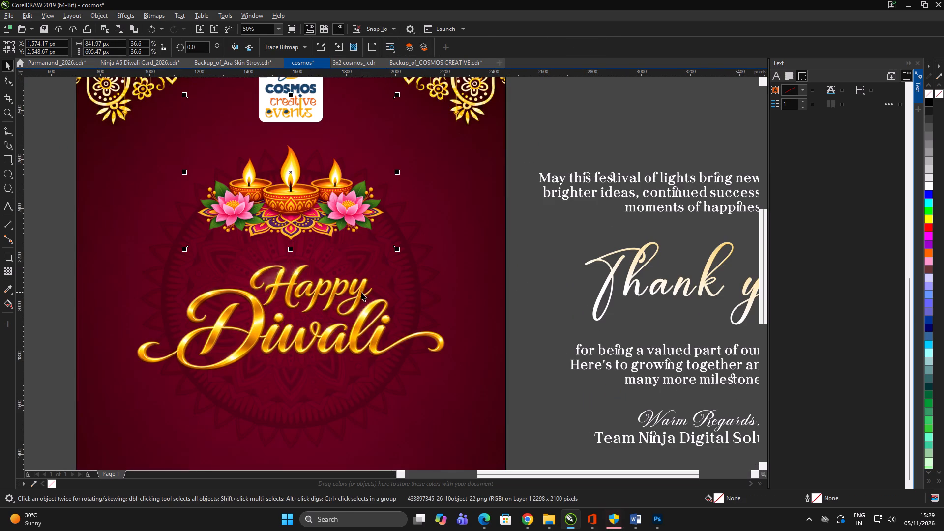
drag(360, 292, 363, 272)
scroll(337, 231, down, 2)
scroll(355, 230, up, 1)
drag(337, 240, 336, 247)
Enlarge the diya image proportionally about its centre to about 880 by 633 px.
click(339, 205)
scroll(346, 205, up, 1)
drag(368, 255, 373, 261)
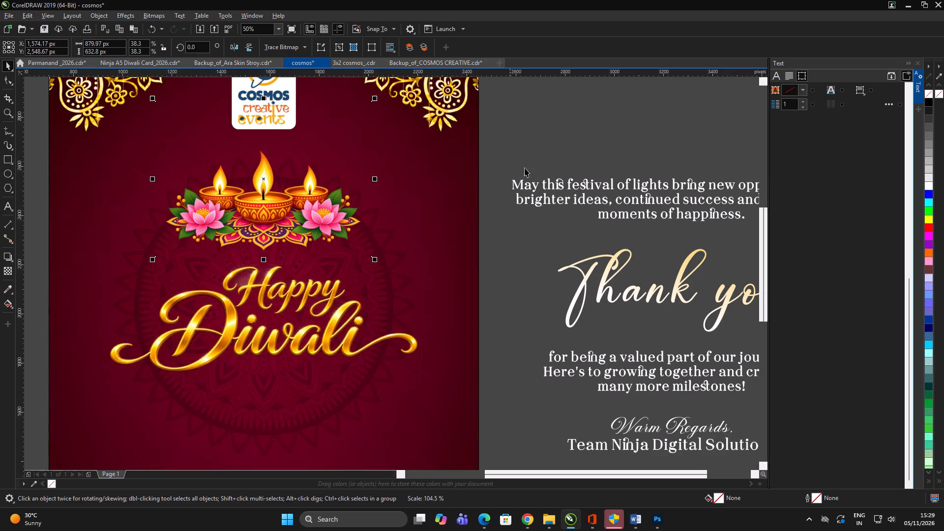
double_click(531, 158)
Move the diya image straight down below the Happy Diwali lettering, undoing the stray move that follows.
scroll(321, 221, down, 2)
click(327, 217)
scroll(311, 203, up, 1)
drag(316, 230, 303, 346)
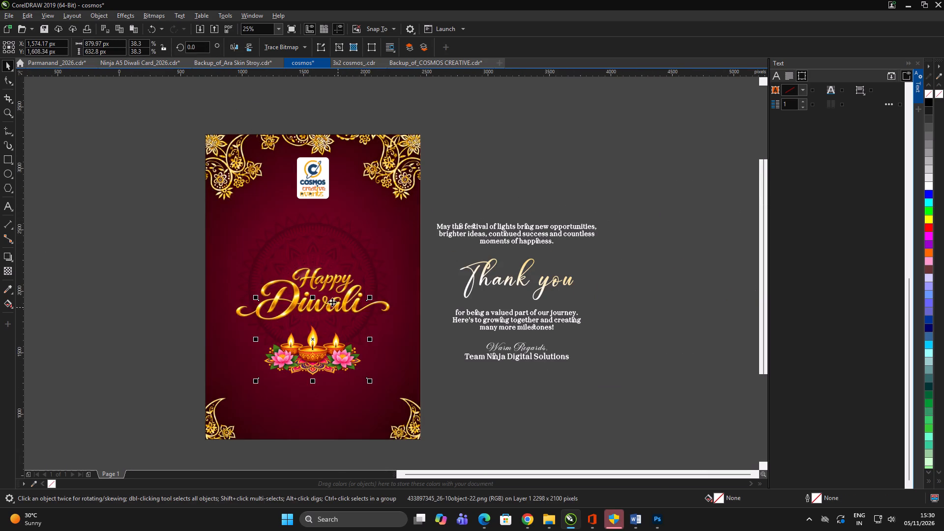
drag(330, 300, 324, 259)
key(ctrl+z)
Raise the Happy Diwali lettering towards the logo and bring the diya image up directly beneath it.
click(339, 303)
click(387, 313)
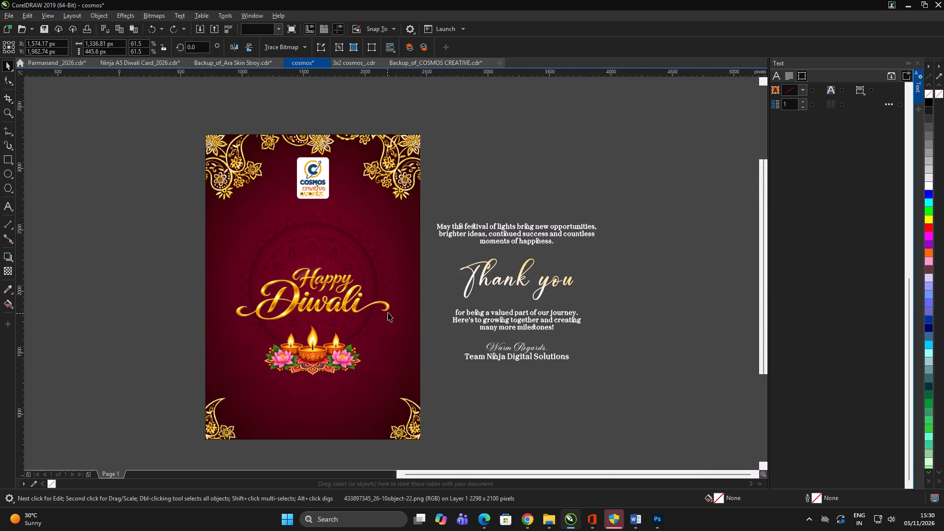
drag(386, 306, 387, 273)
drag(339, 356, 345, 312)
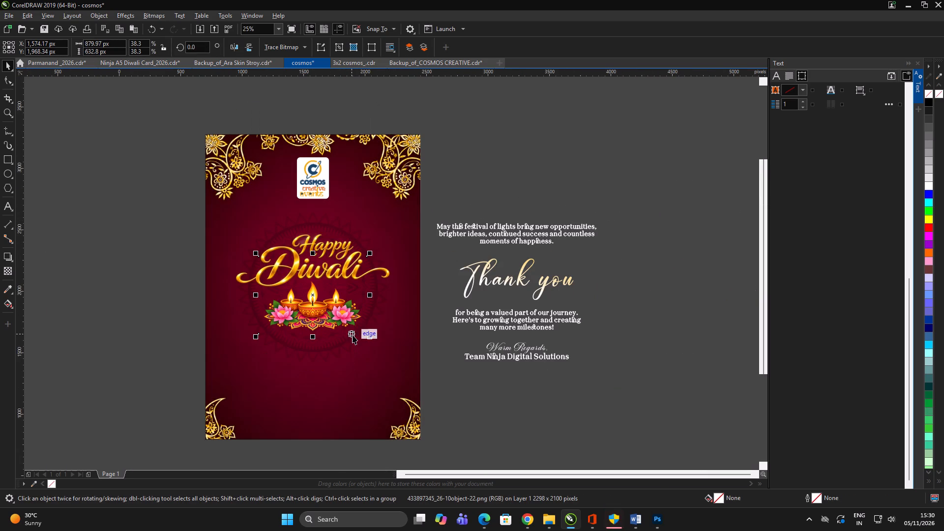
Enlarge the diya image to about 1320 by 949 px and shift it slightly lower under the Happy Diwali lettering.
drag(370, 338, 397, 367)
drag(346, 321, 349, 329)
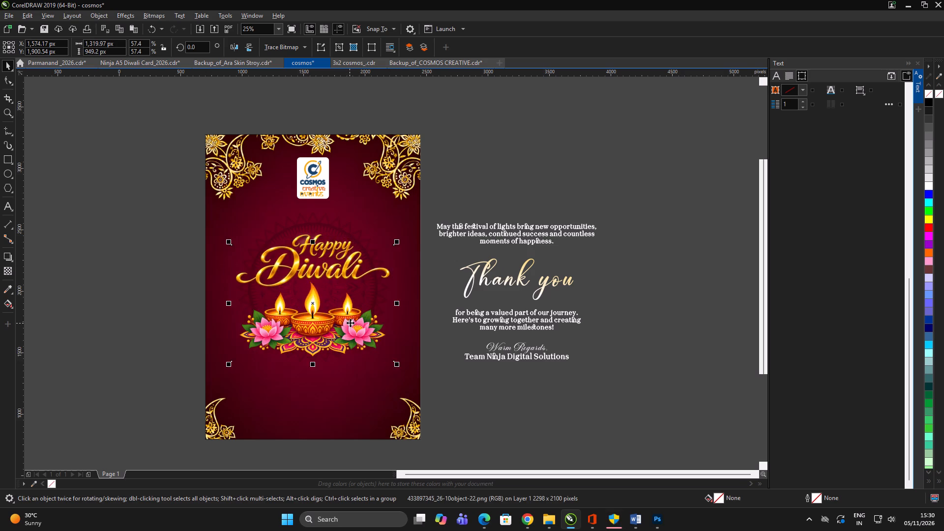
click(350, 323)
key(ctrl+z)
click(519, 159)
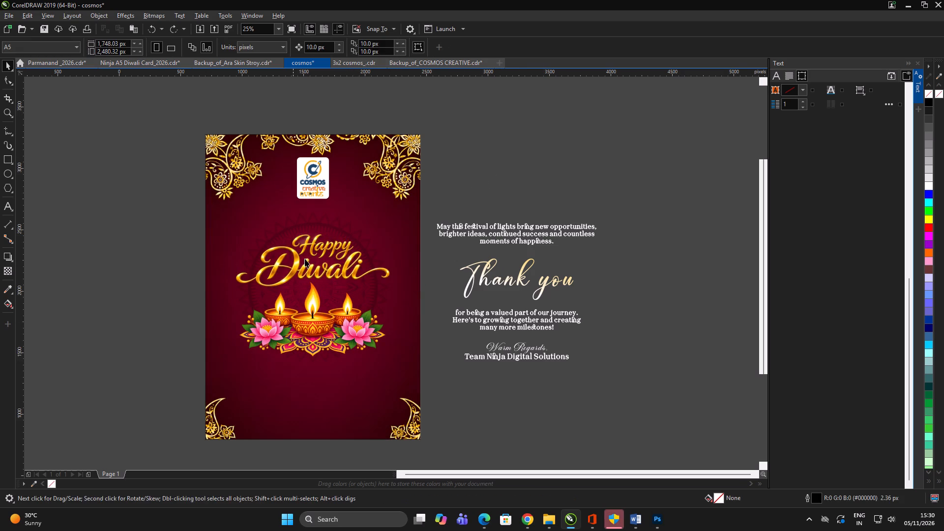
Nudge the Happy Diwali lettering up by 20 px above the diya image.
click(317, 250)
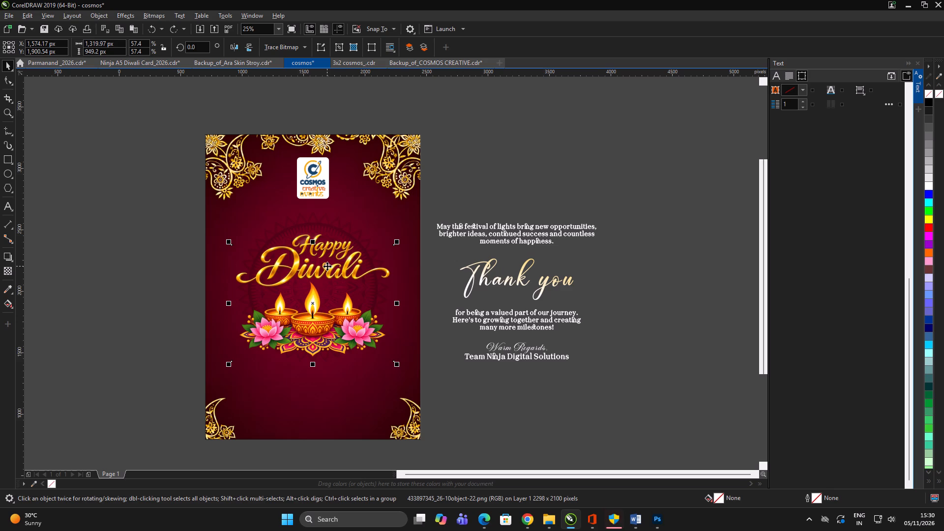
click(345, 257)
click(342, 247)
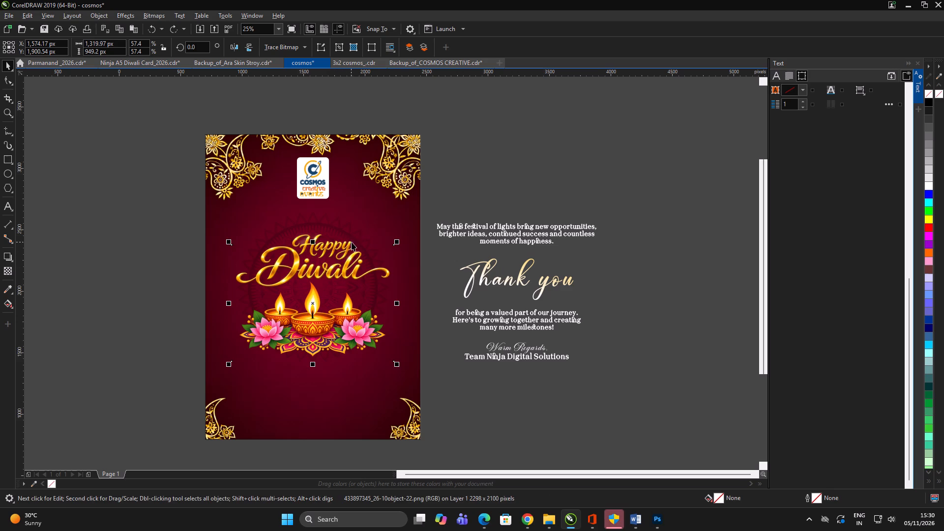
drag(456, 203, 150, 315)
key(Up)
key(Up)
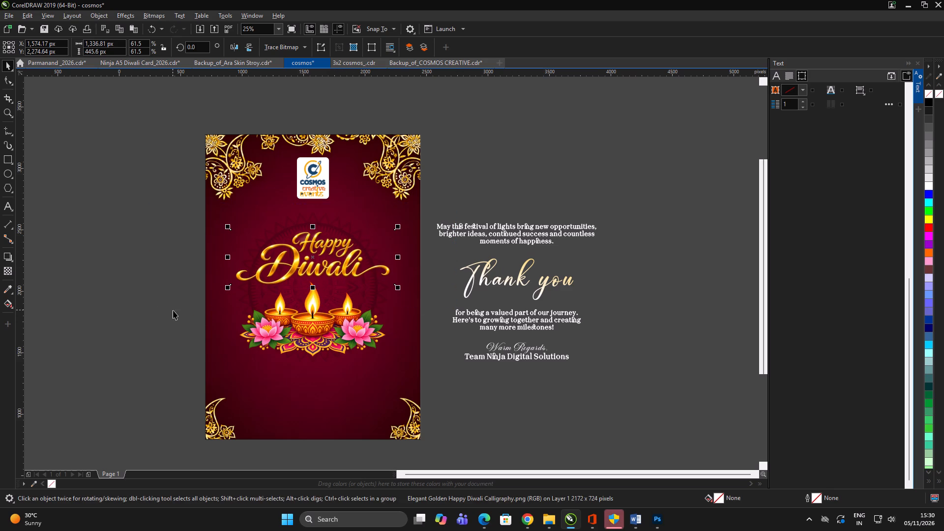
Move the Cosmos Creative Events logo together with its white backing panel slightly down towards the Happy Diwali lettering.
double_click(508, 143)
drag(479, 129, 206, 227)
scroll(334, 186, up, 1)
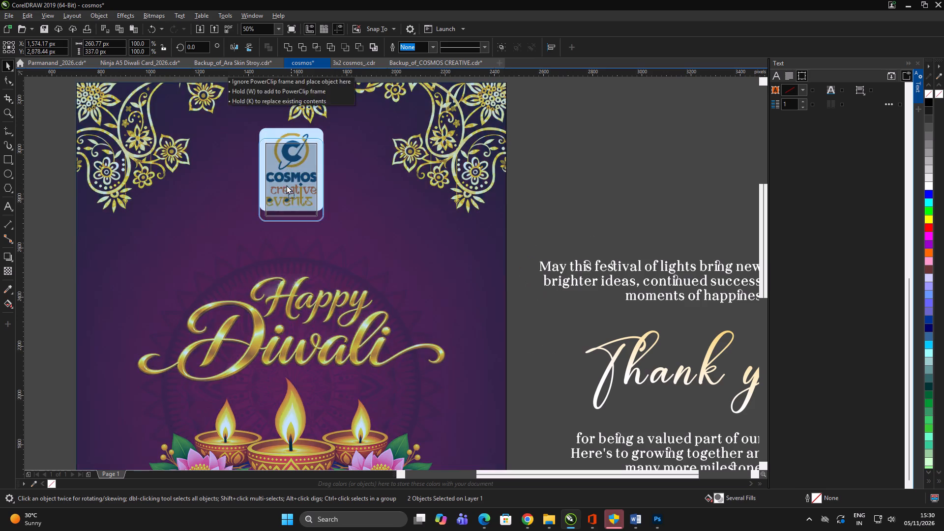
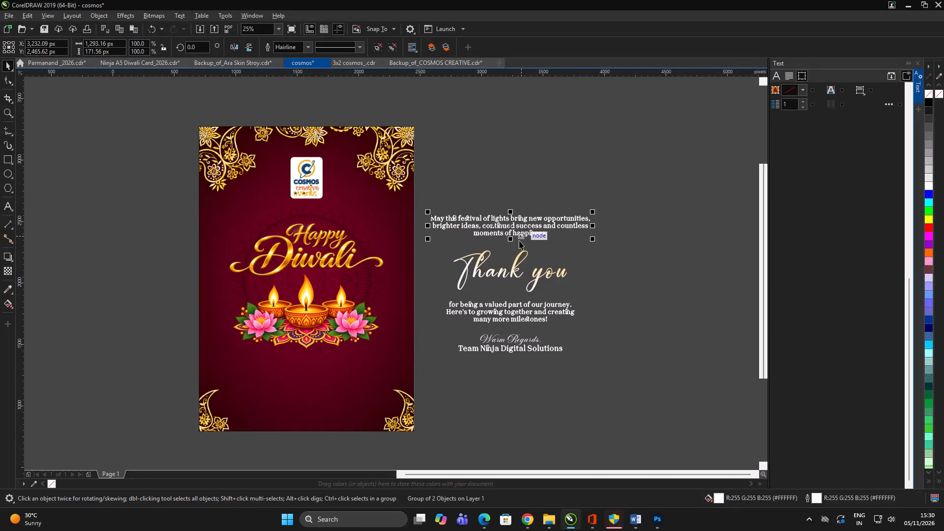
Paste the copied greeting beginning "May the Festival of Lights illuminate your life" as artistic text below the diya image.
scroll(427, 235, down, 1)
key(F8)
scroll(383, 294, up, 2)
click(314, 288)
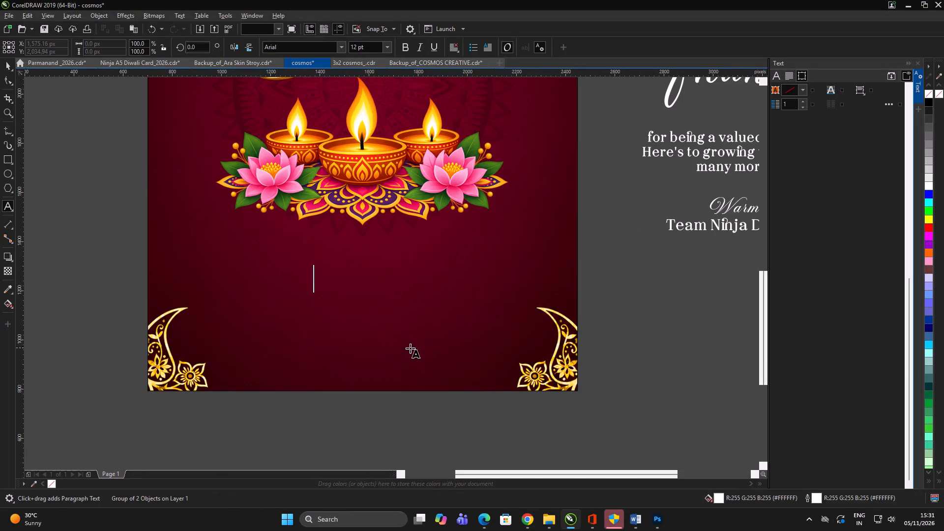
key(ctrl+v)
key(ctrl+a)
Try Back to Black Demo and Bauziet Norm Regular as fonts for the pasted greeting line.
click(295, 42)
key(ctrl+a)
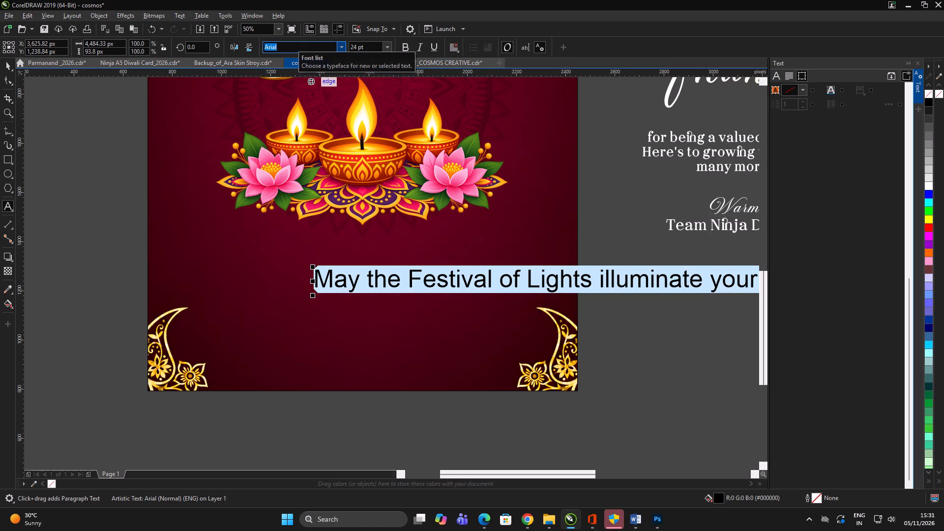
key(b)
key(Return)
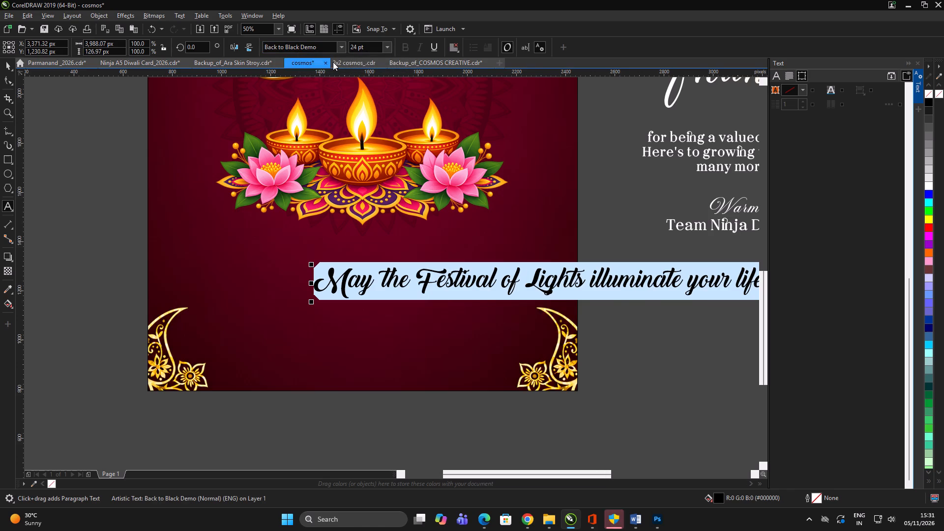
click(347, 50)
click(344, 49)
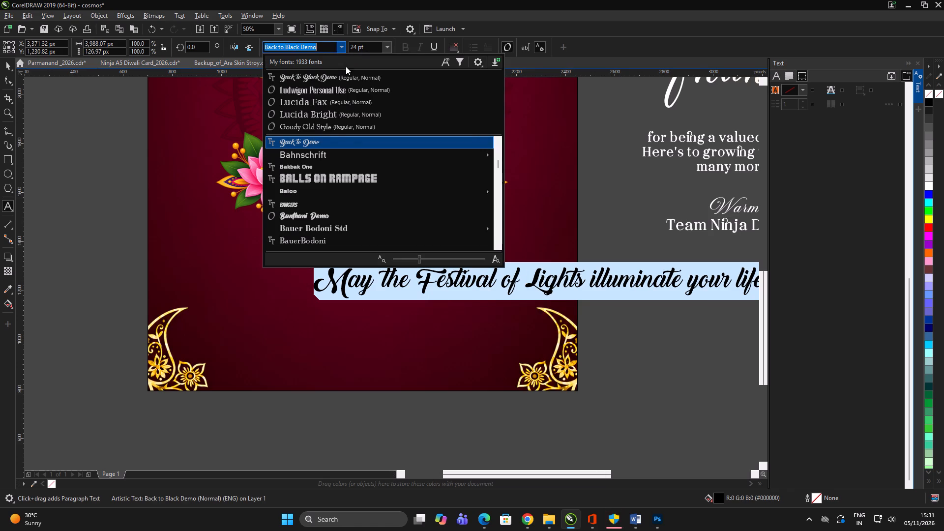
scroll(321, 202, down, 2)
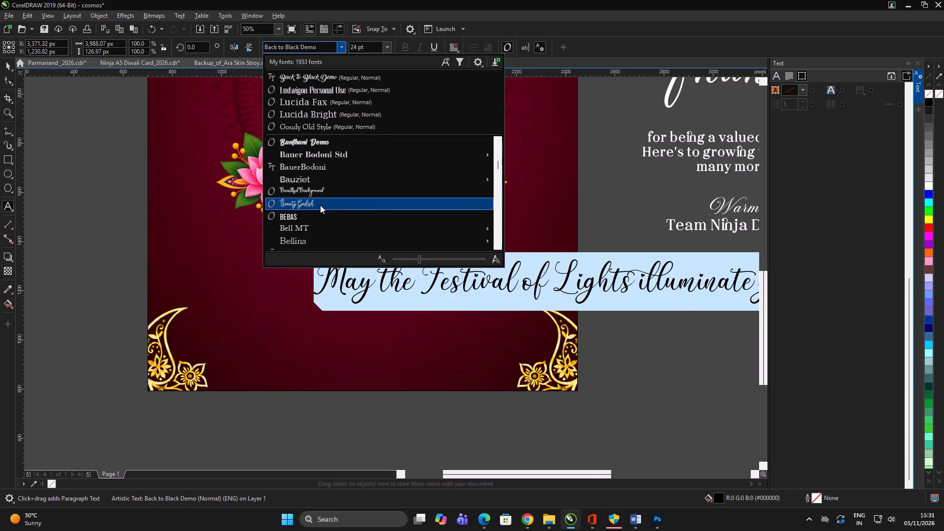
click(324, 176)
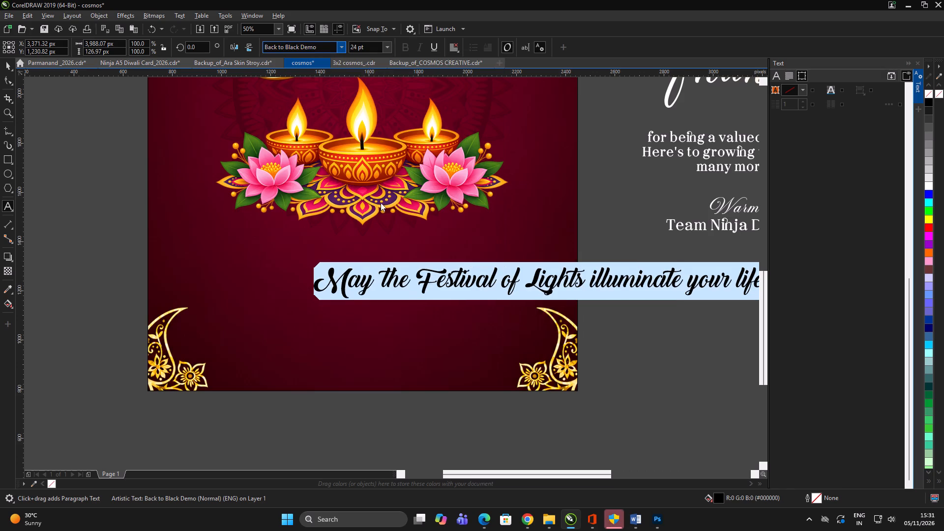
Centre the greeting line horizontally on the card and shrink it proportionally to about 2176 px wide.
click(0, 64)
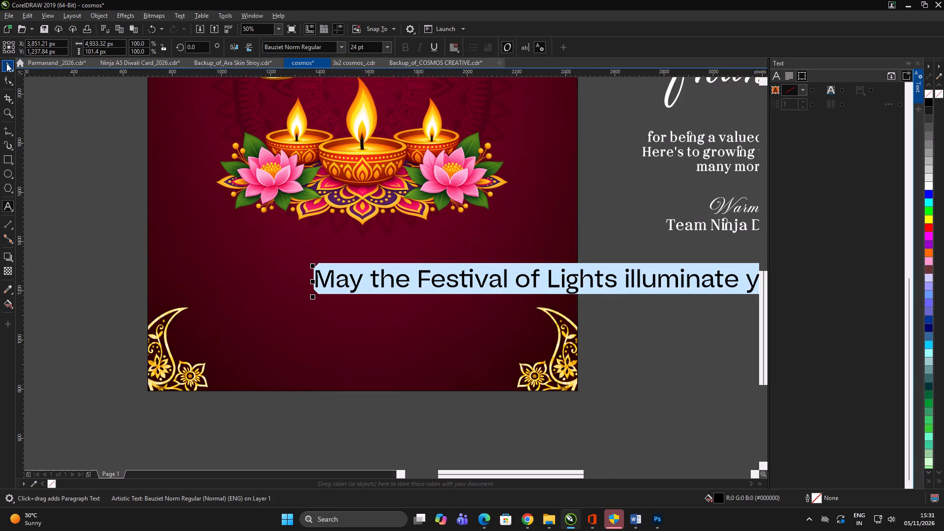
click(6, 63)
shift+click(403, 303)
key(c)
scroll(359, 277, down, 1)
click(472, 379)
click(474, 374)
click(512, 283)
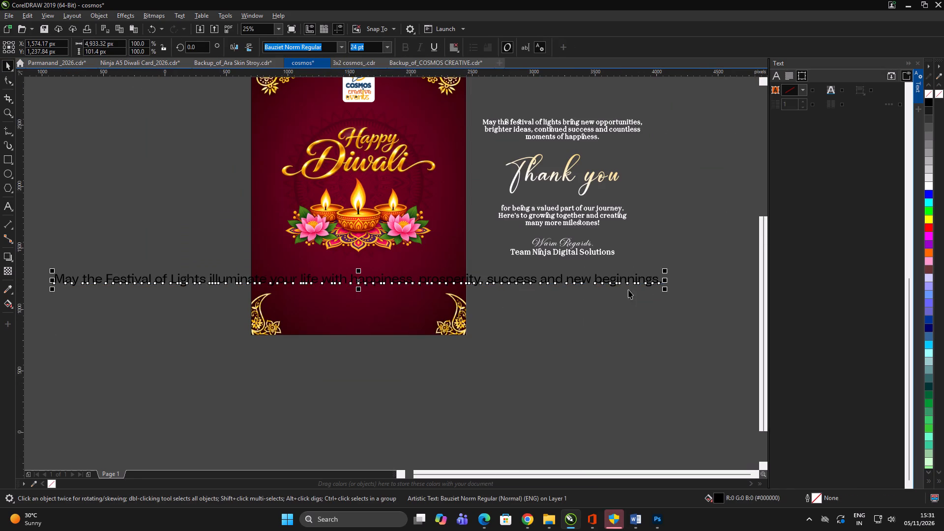
drag(666, 292, 497, 320)
Compare fonts from B on the greeting line and set it to Bakbak One.
scroll(379, 290, up, 1)
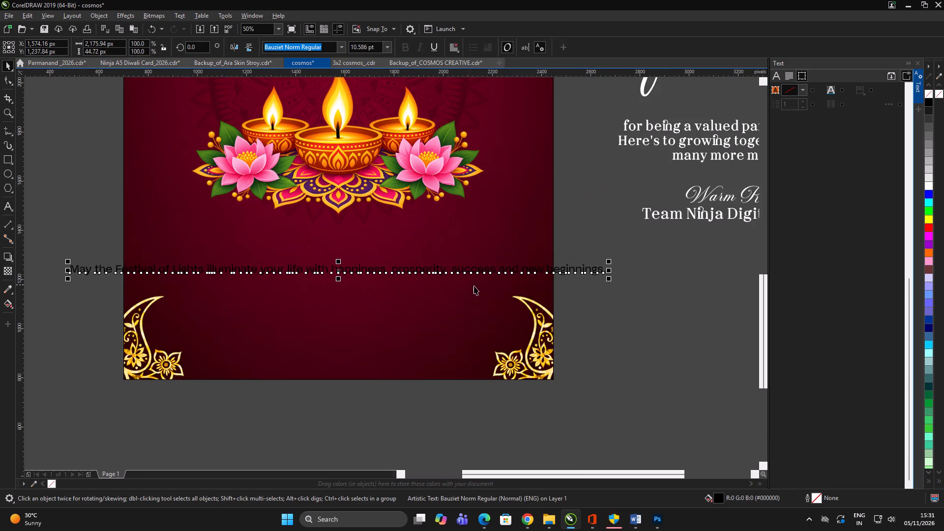
click(342, 47)
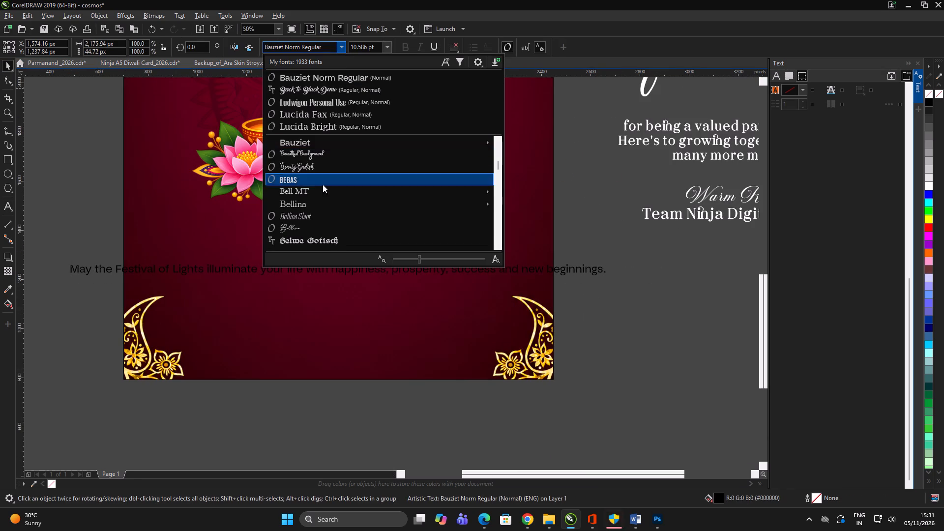
scroll(322, 189, down, 2)
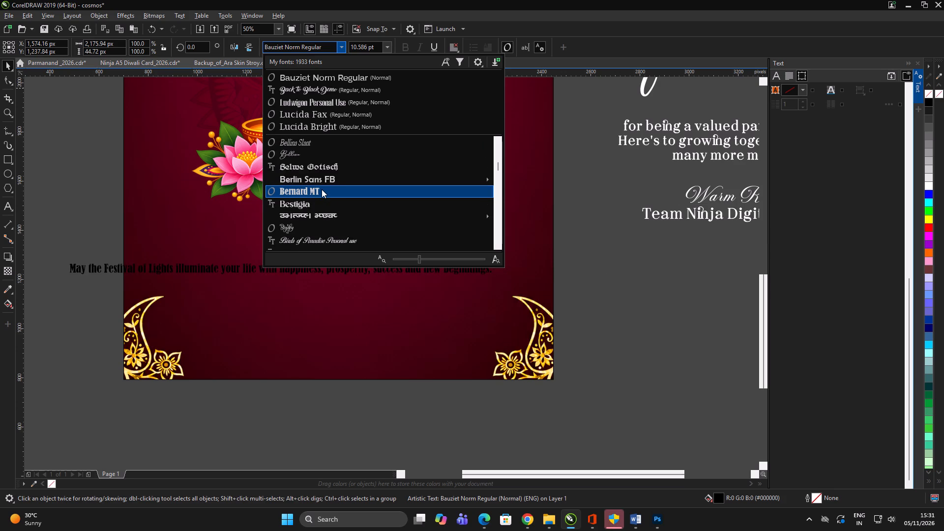
scroll(324, 189, down, 1)
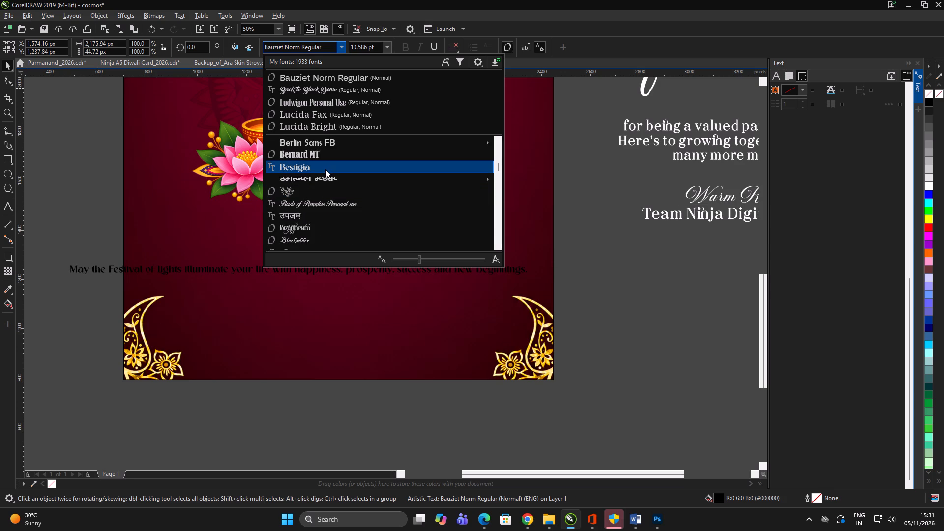
scroll(325, 171, down, 3)
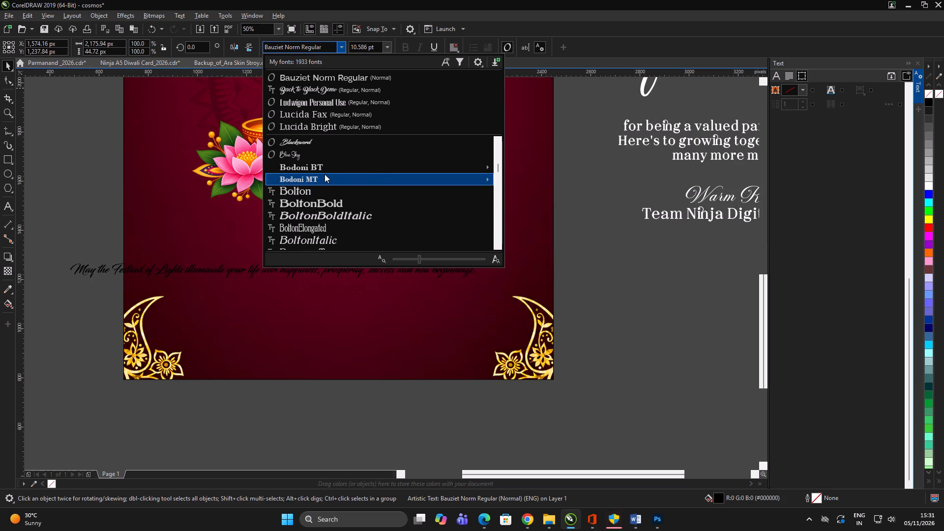
scroll(324, 174, down, 2)
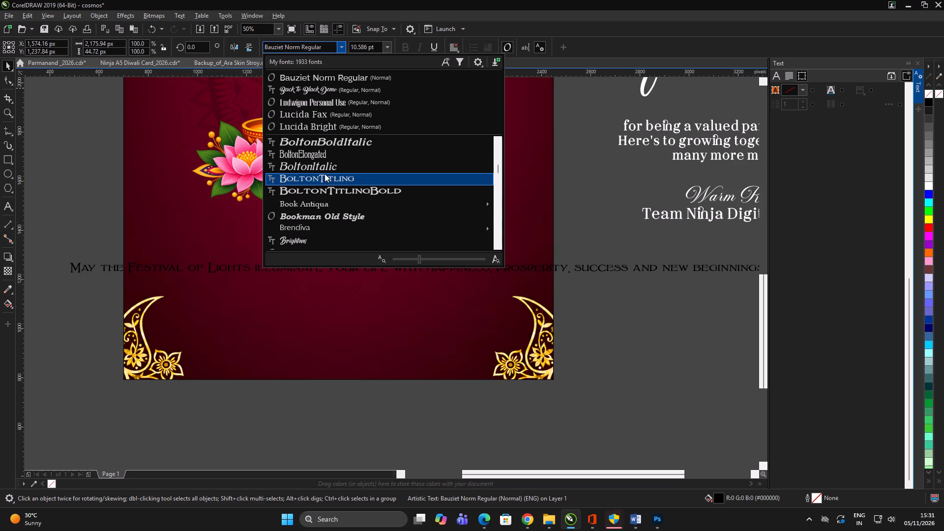
scroll(324, 174, down, 2)
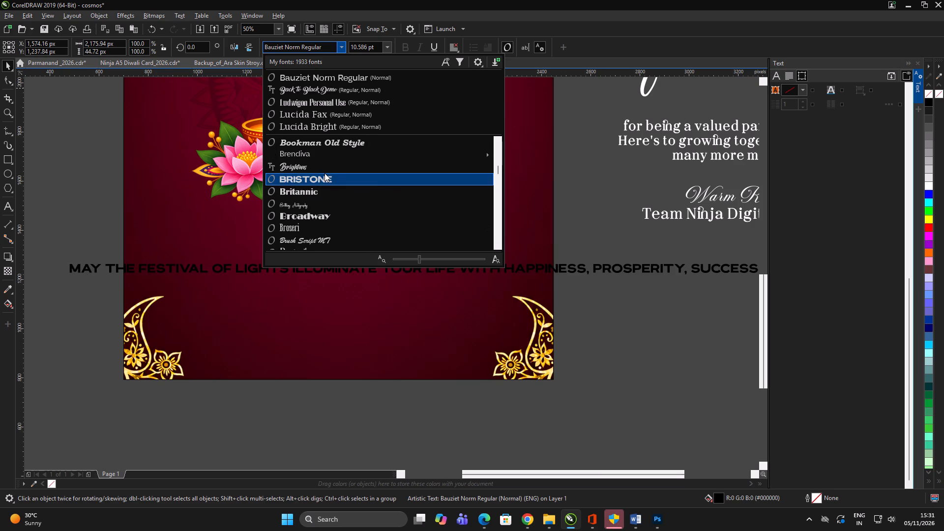
scroll(324, 173, down, 4)
scroll(324, 172, up, 6)
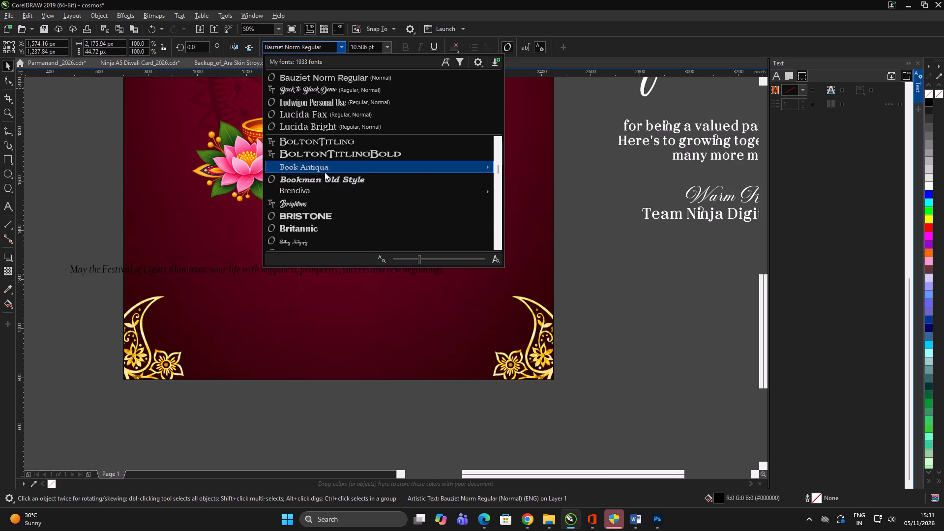
scroll(324, 172, up, 3)
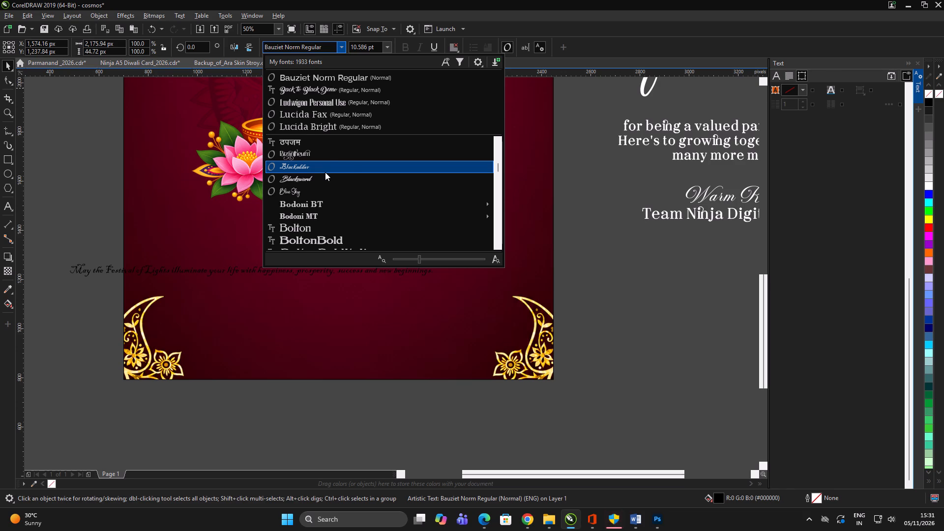
scroll(325, 172, up, 3)
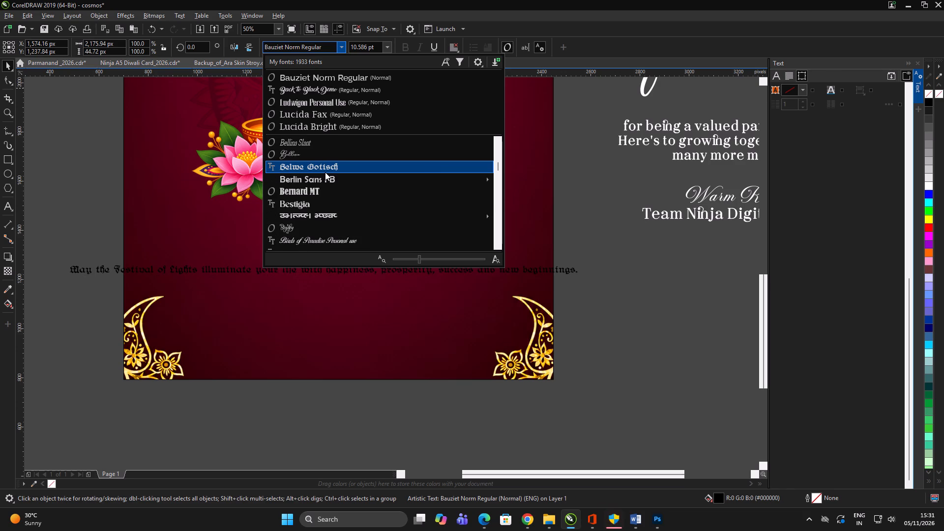
scroll(325, 172, up, 5)
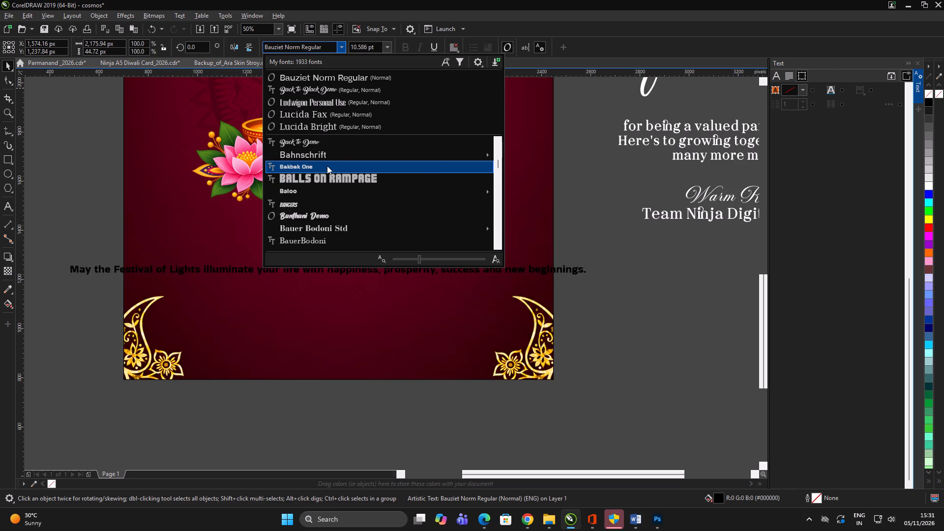
click(327, 166)
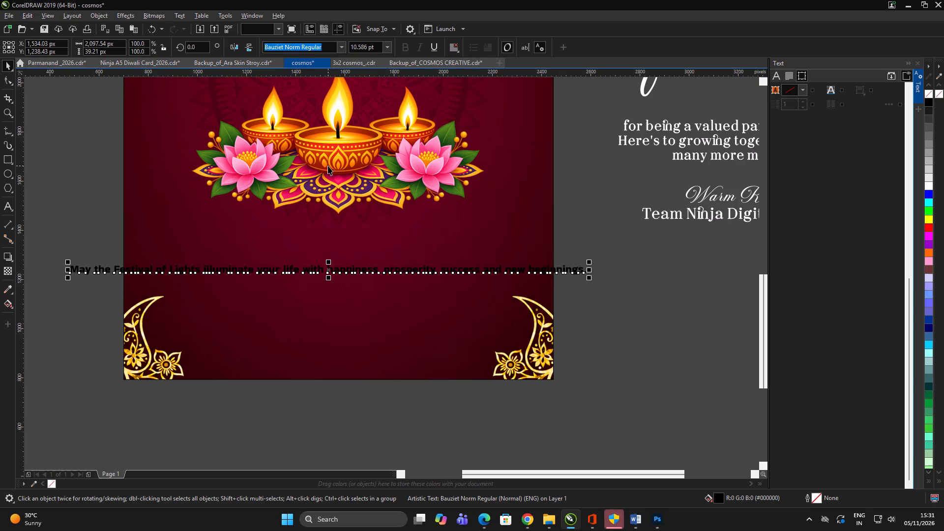
click(637, 263)
Copy the white message text beneath the Shubh Dhanteras lettering on Page 56 of the Parmanand _2026.cdr document.
click(59, 59)
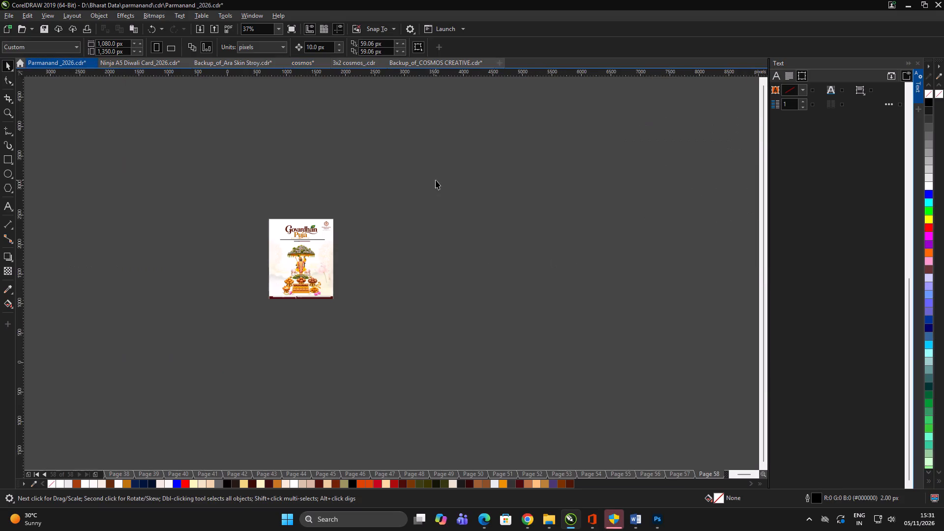
scroll(329, 236, up, 3)
double_click(475, 229)
click(476, 223)
key(Page_Up)
key(Page_Up)
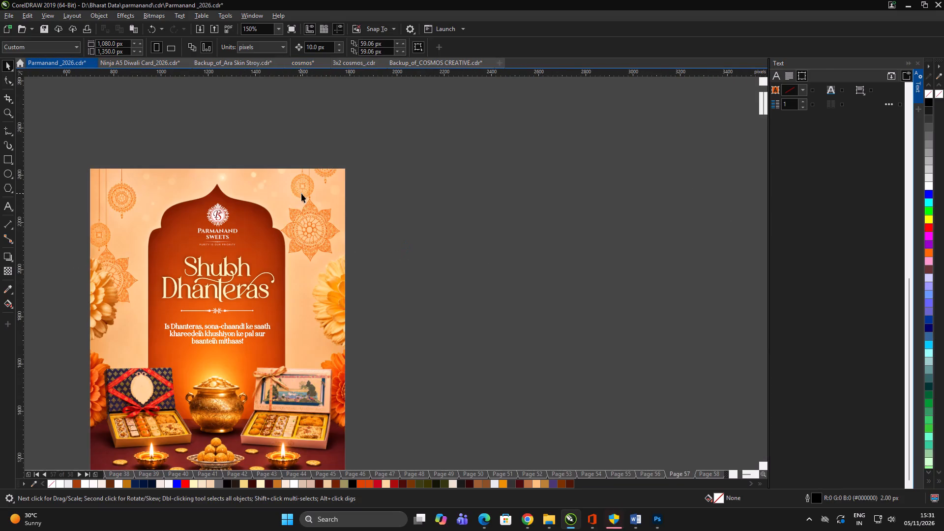
click(227, 328)
key(ctrl+c)
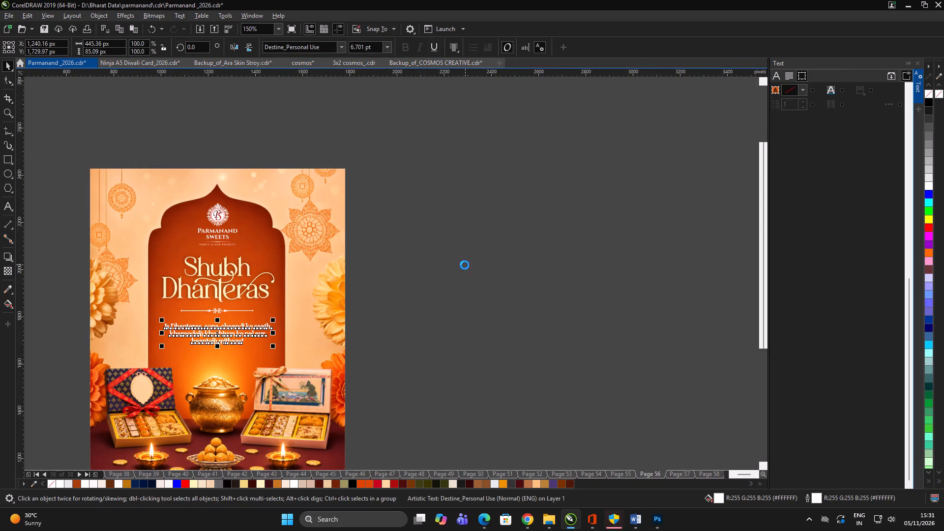
double_click(474, 248)
Leave the Parmanand document and switch to the 3x2 cosmos_.cdr document.
click(451, 60)
click(347, 65)
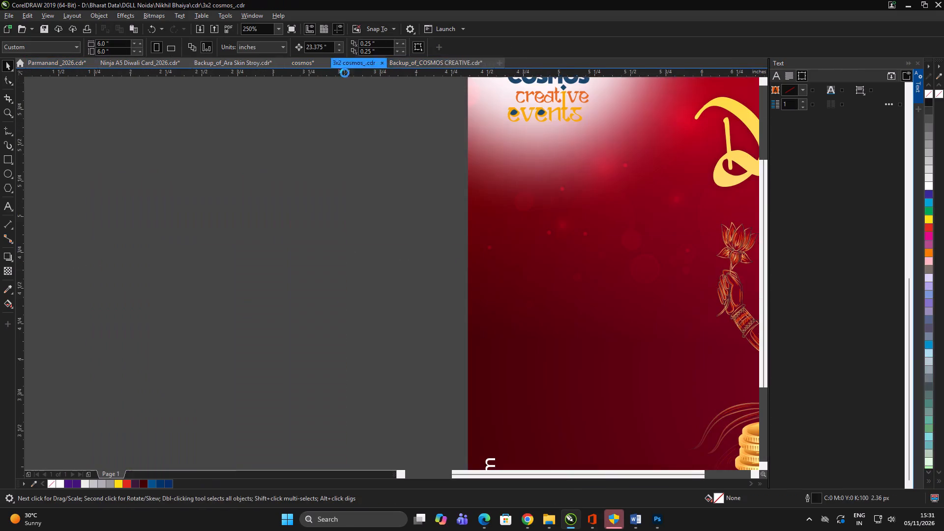
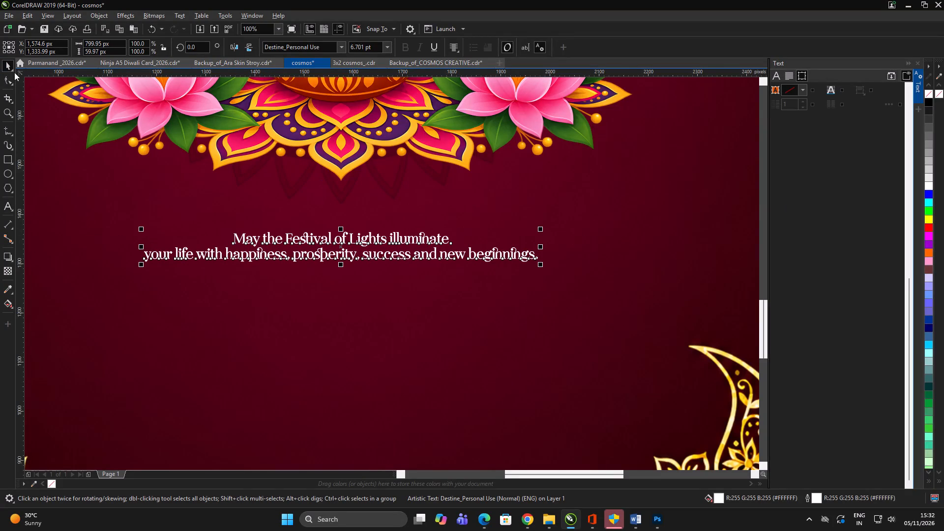
Widen the character spacing of the white two-line "May the Festival of Lights illuminate" message below the mandala with the Shape tool.
click(13, 77)
drag(542, 265, 576, 265)
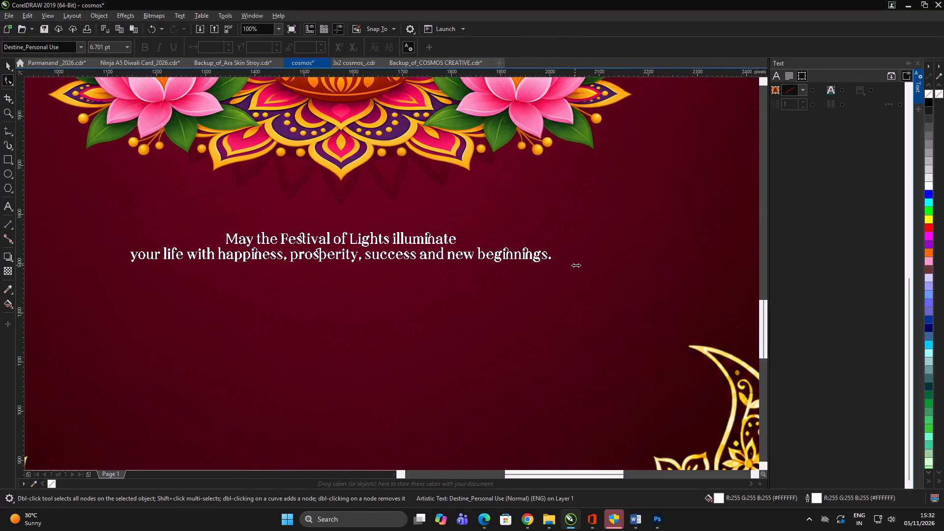
drag(576, 265, 617, 270)
key(space)
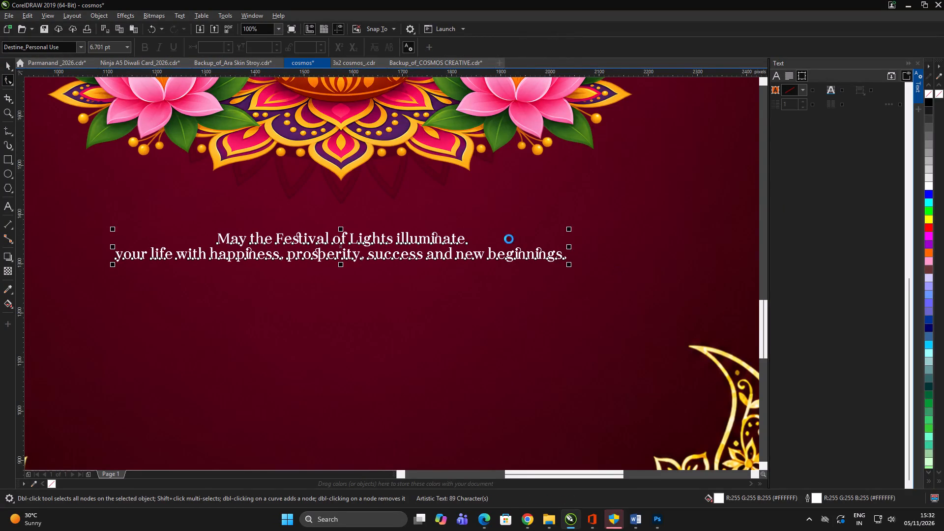
Enlarge the two-line "May the Festival of Lights illuminate" message to about 9.4 pt and centre it horizontally on the card background.
scroll(378, 196, down, 1)
scroll(461, 214, up, 1)
drag(486, 246, 576, 282)
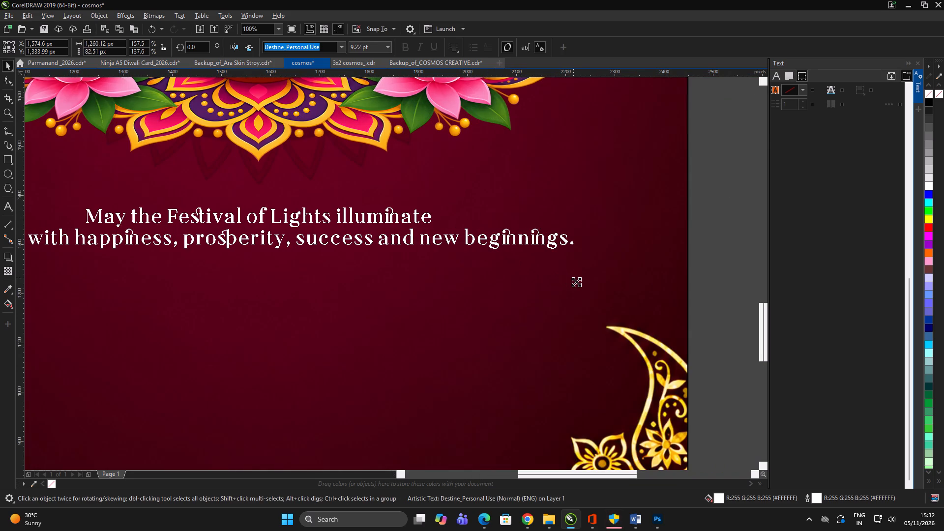
drag(576, 282, 578, 282)
scroll(450, 252, down, 3)
shift+click(416, 296)
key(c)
double_click(614, 340)
Enlarge the two-line festival message slightly more and re-centre it horizontally on the card background.
click(365, 241)
scroll(367, 241, up, 1)
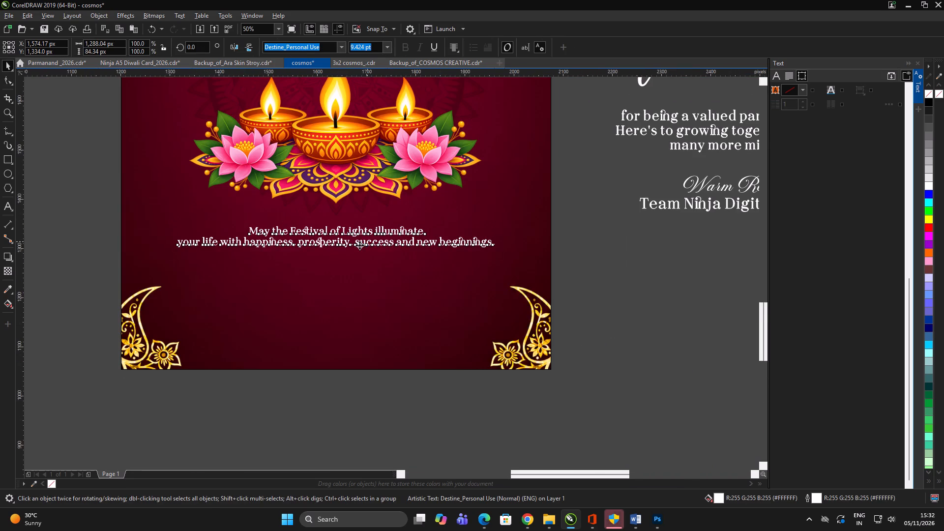
drag(624, 256, 632, 262)
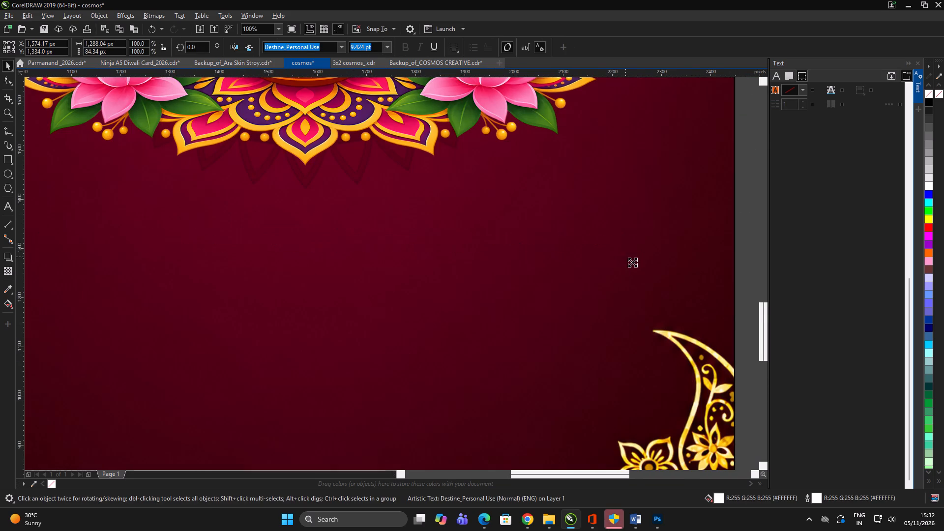
drag(632, 262, 651, 272)
scroll(562, 246, up, 1)
scroll(451, 226, down, 2)
shift+click(474, 272)
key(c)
scroll(425, 225, down, 3)
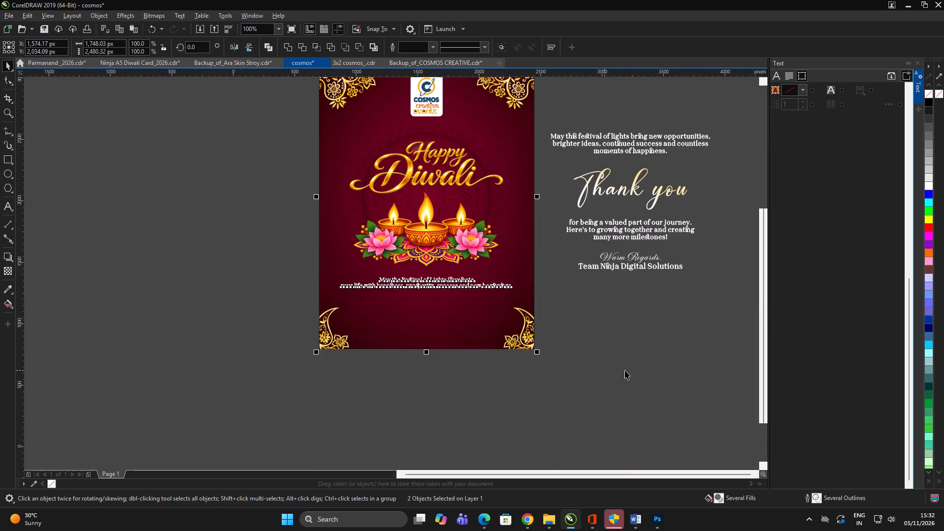
click(630, 364)
click(630, 358)
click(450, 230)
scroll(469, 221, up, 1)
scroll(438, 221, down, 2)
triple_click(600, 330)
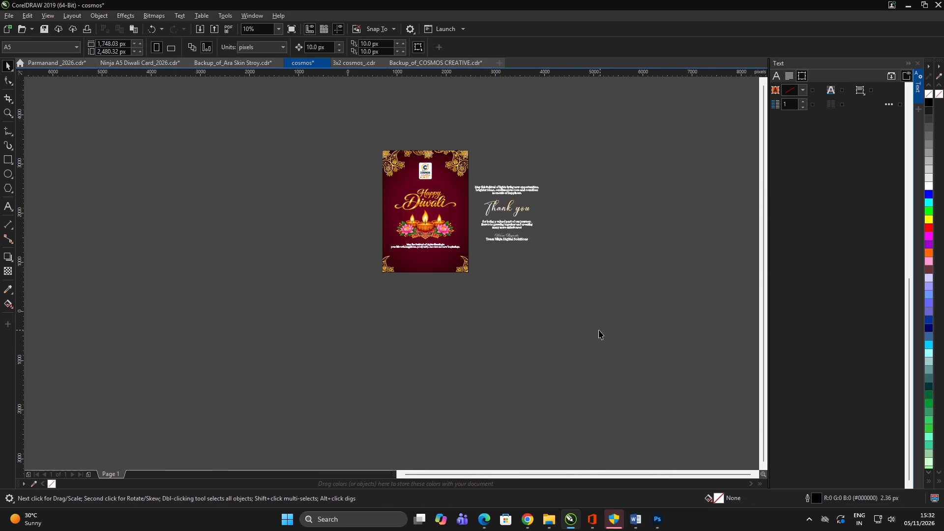
Select the card's maroon PowerClip background rectangle.
scroll(487, 190, up, 1)
click(421, 138)
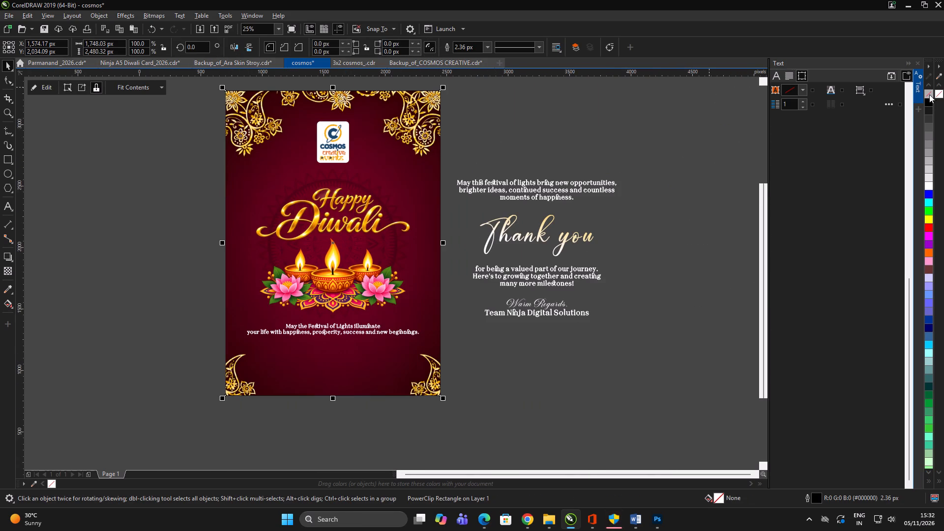
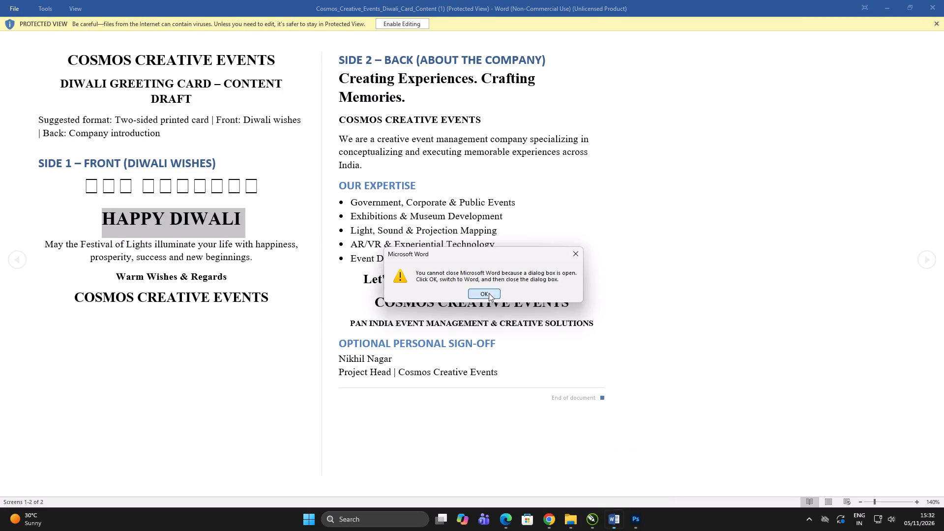
Dismiss the open Word dialog that is blocking the Cosmos Diwali card content document from closing.
click(659, 243)
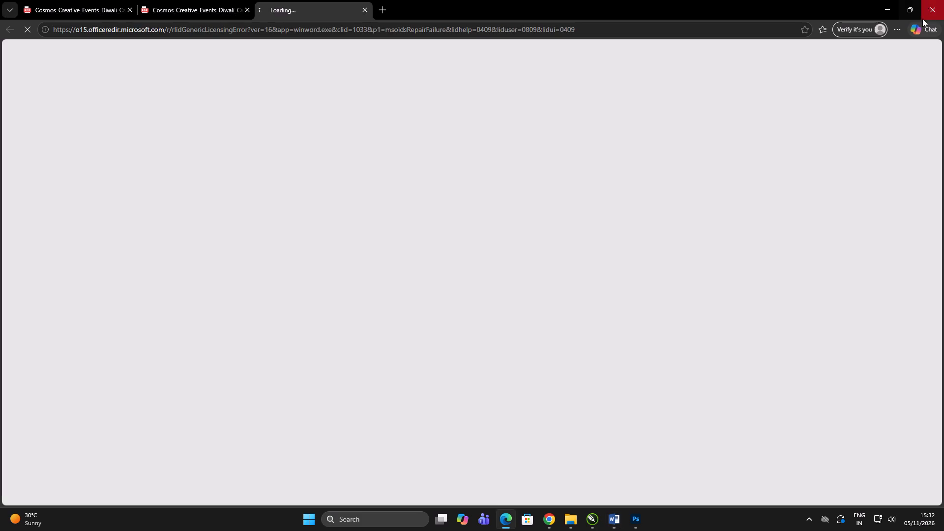
Close the browser window loading the Office licensing page and dismiss the Microsoft Office Activation Wizard.
click(943, 3)
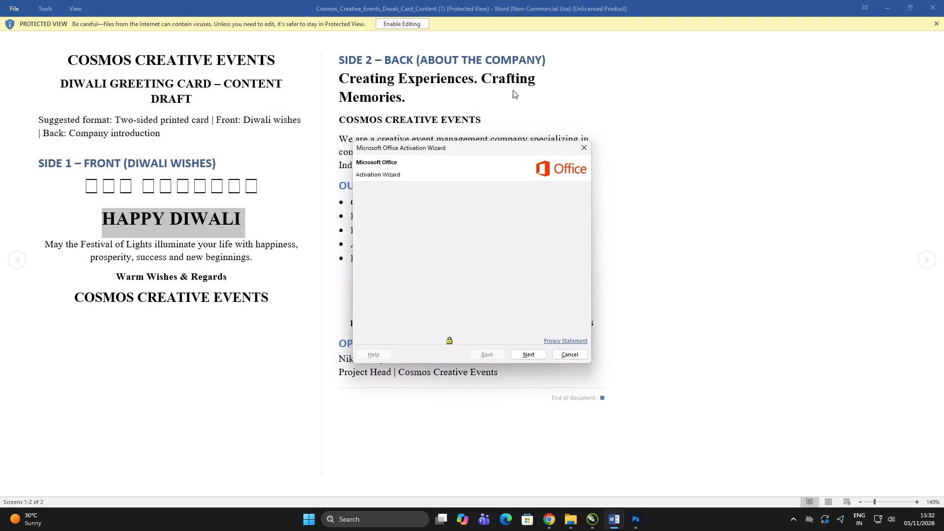
click(584, 147)
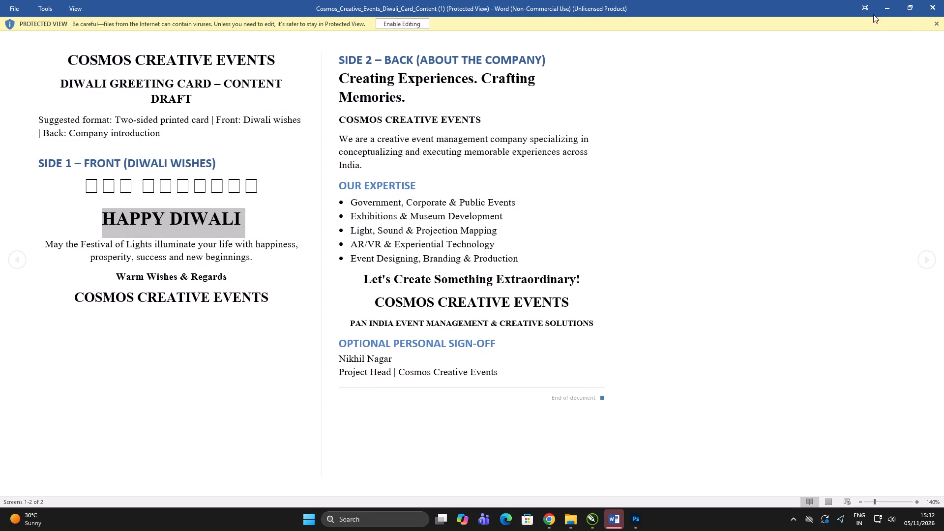
Try to close the Word window showing the Diwali card content draft, dismissing the dialog that blocks closing.
click(925, 5)
triple_click(930, 6)
triple_click(930, 6)
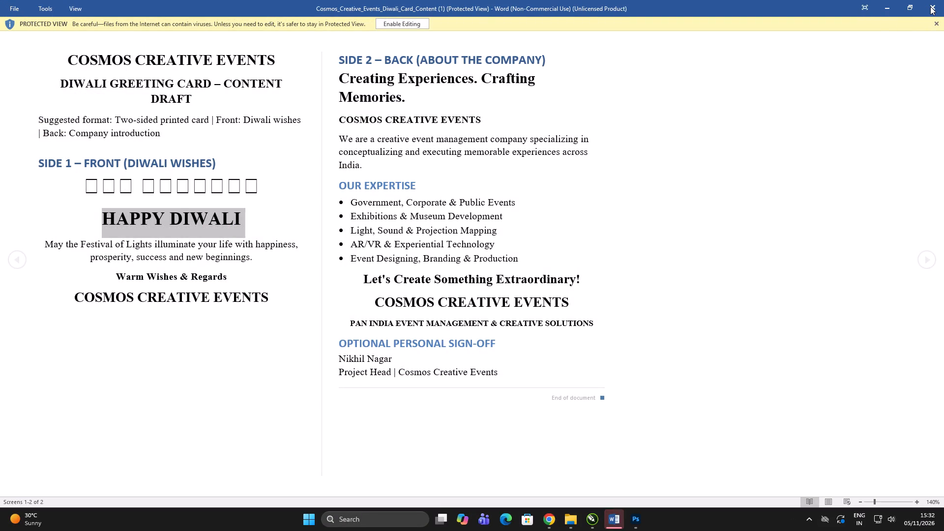
click(930, 6)
triple_click(935, 22)
click(412, 27)
click(412, 23)
click(940, 0)
triple_click(933, 9)
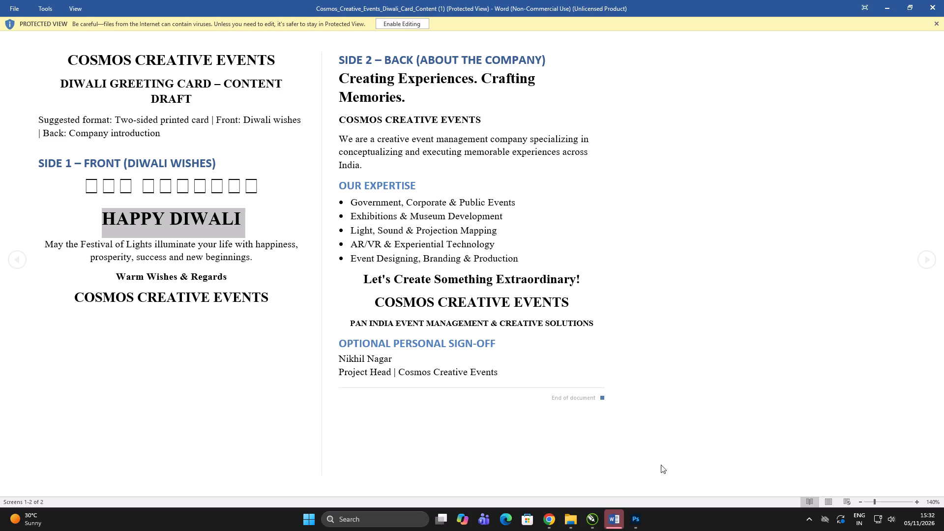
right_click(612, 522)
click(595, 493)
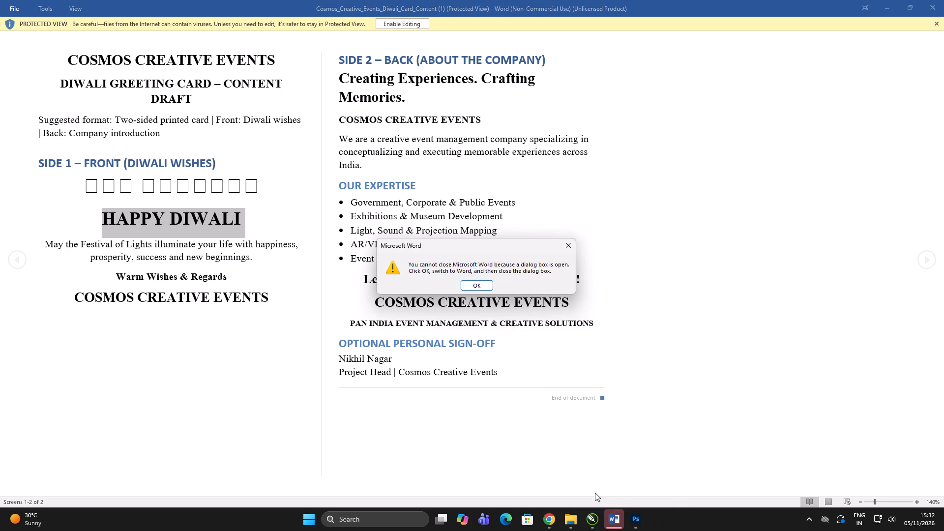
click(475, 284)
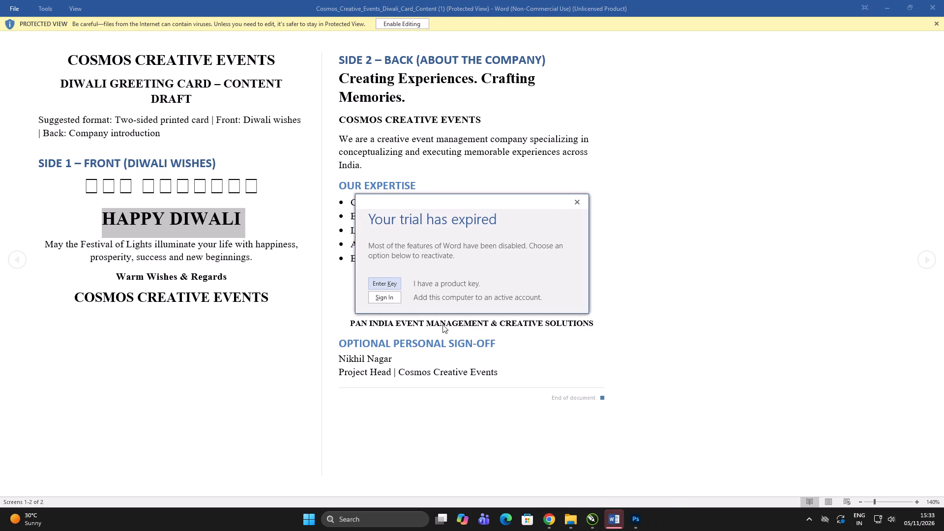
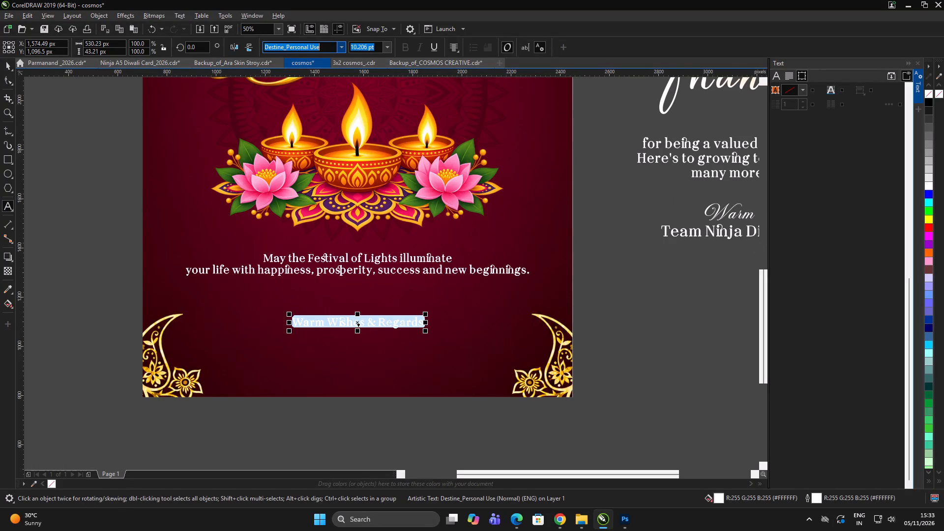
Set the "Warm Wishes & Regards" line in the Tempting font.
text(temp)
key(Return)
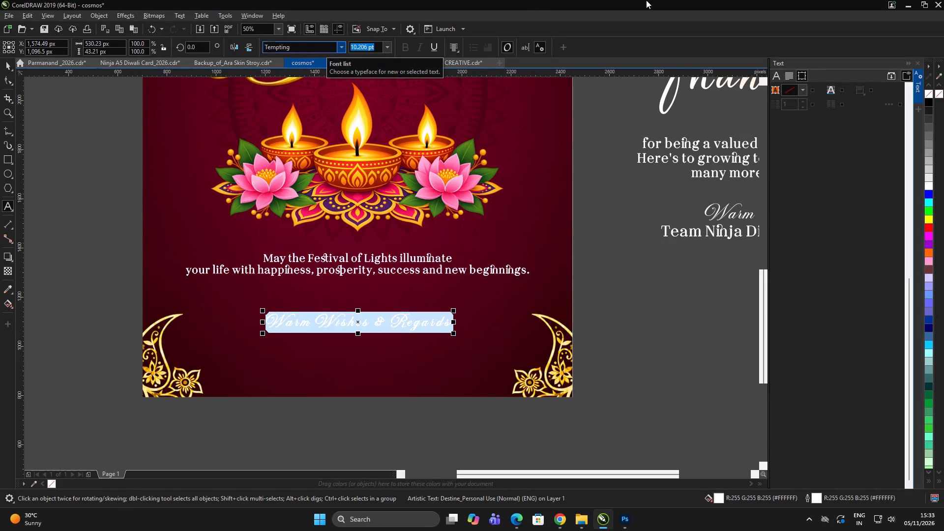
click(6, 67)
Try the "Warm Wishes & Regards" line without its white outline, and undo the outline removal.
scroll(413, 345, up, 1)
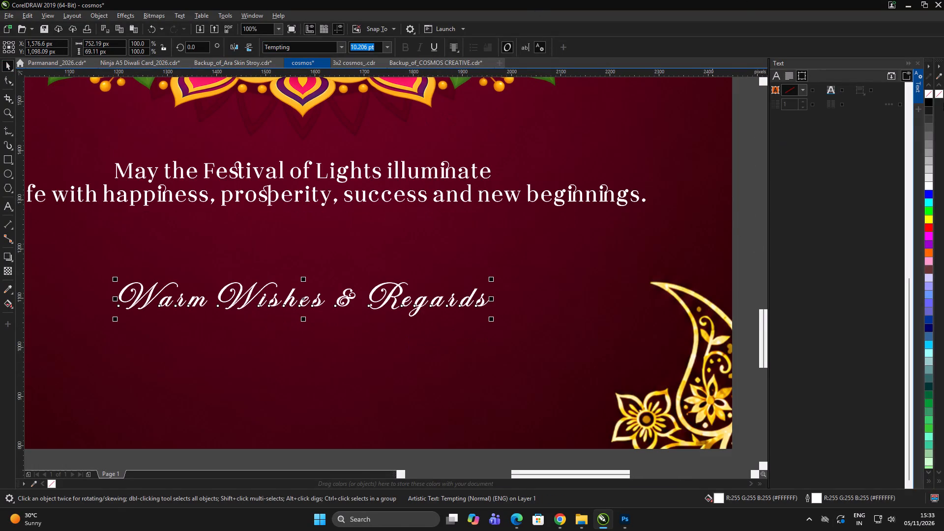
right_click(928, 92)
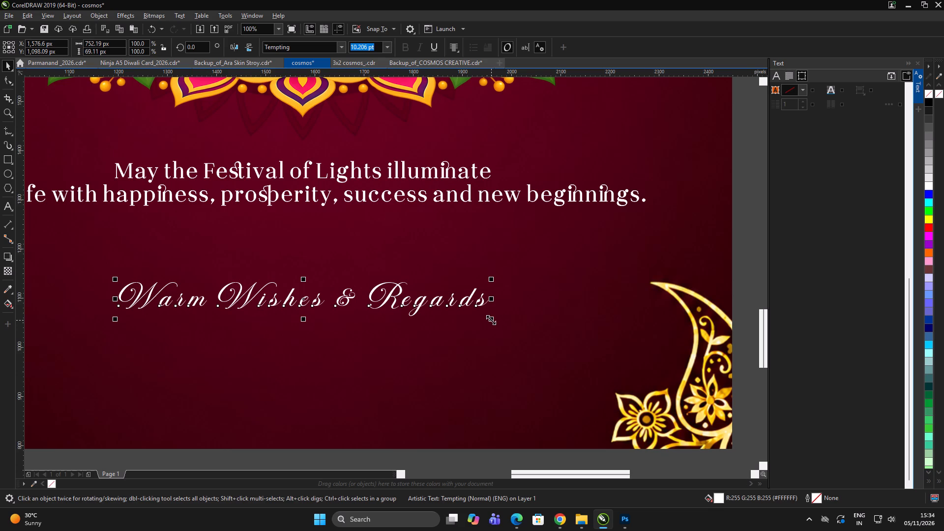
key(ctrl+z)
Move the "Warm Wishes & Regards" line up about 71 px, closer beneath the festival greeting message.
drag(482, 303, 484, 268)
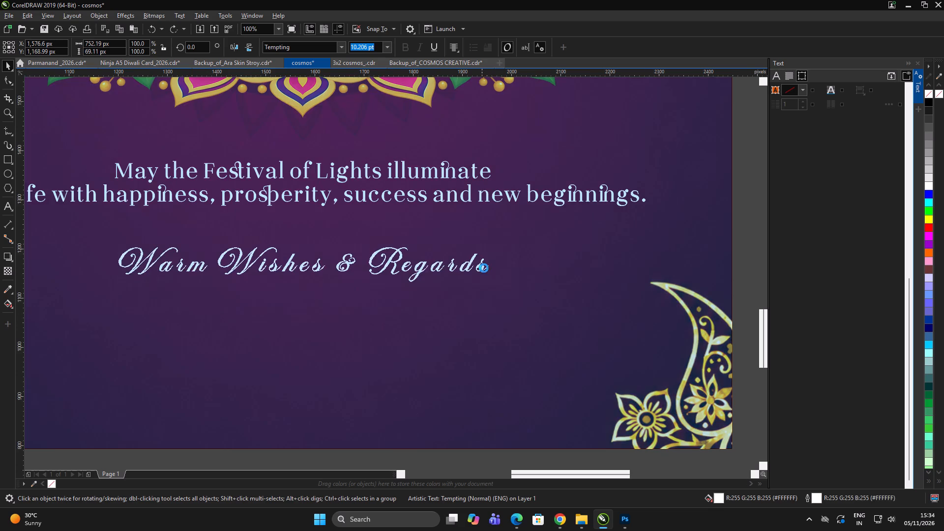
Slightly tighten the letter spacing of the "Warm Wishes & Regards" line with the Shape tool.
click(13, 78)
drag(494, 285, 489, 287)
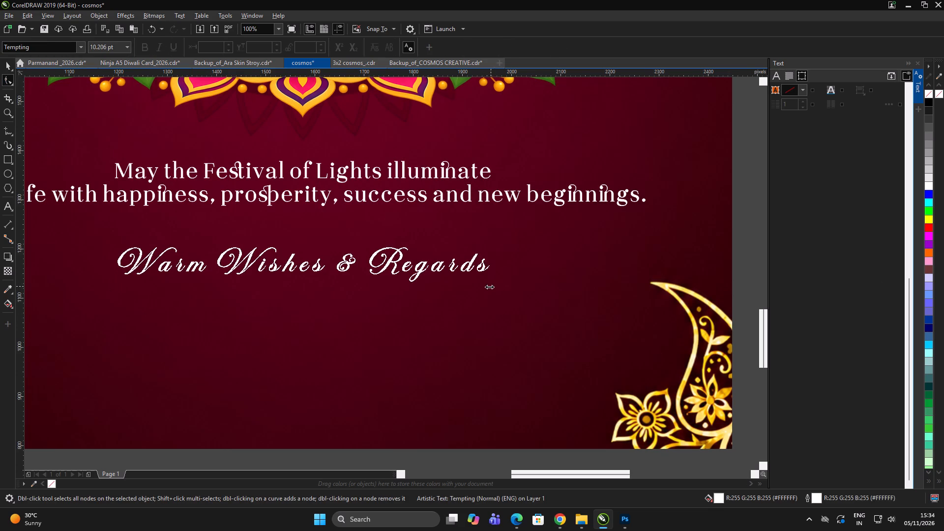
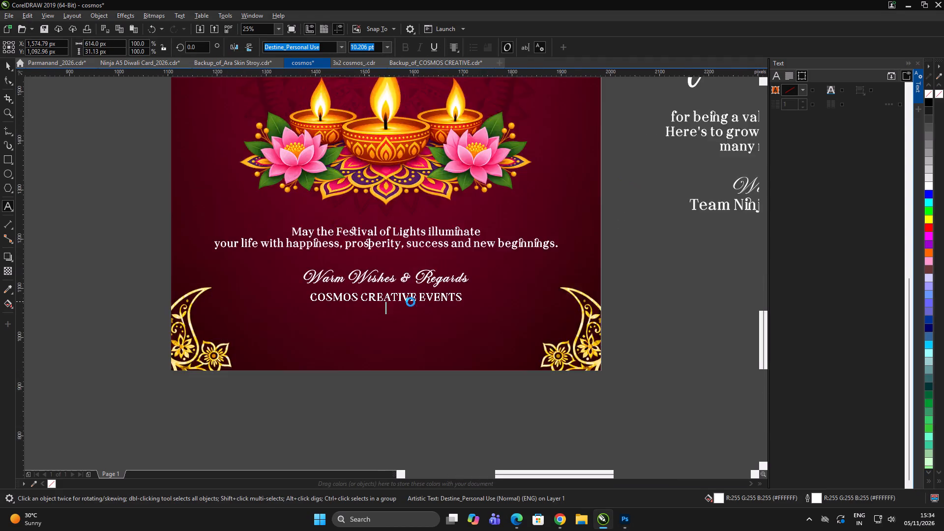
Enlarge the "COSMOS CREATIVE EVENTS" line from its centre to 14.225 pt.
click(8, 70)
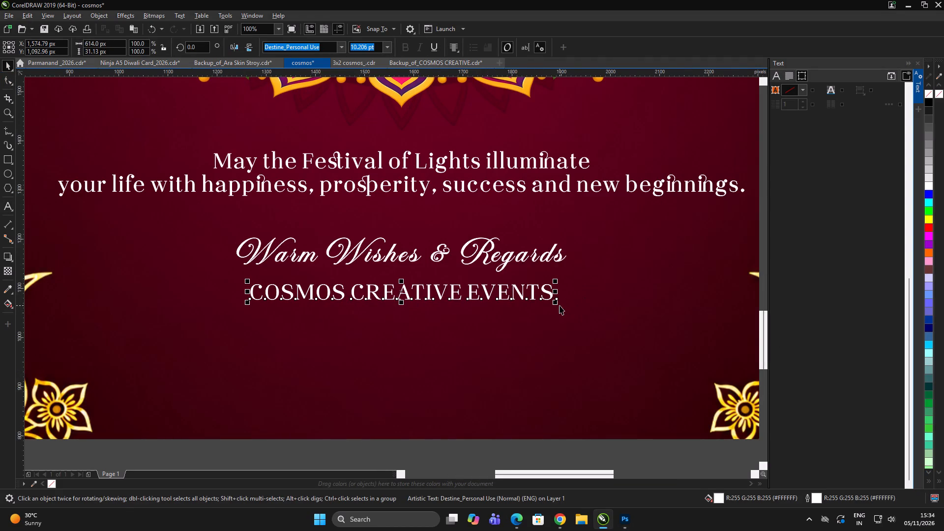
drag(558, 304, 615, 323)
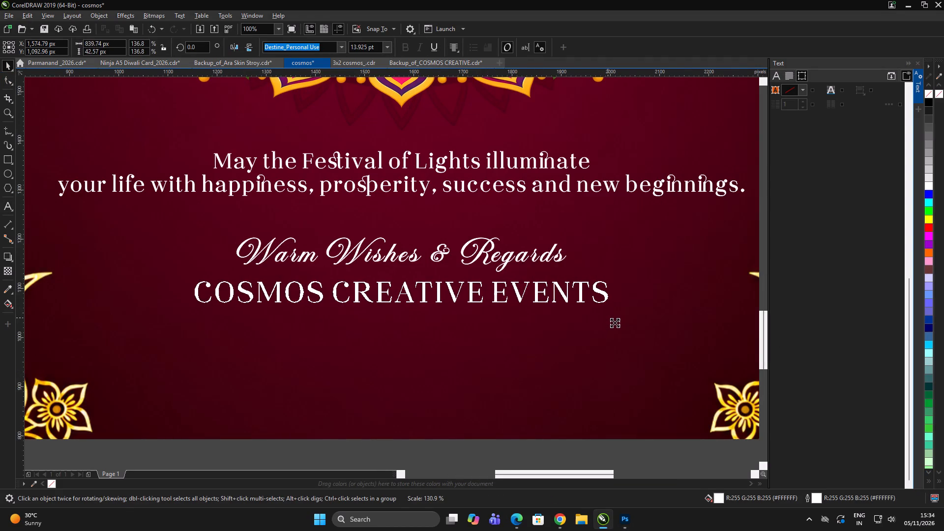
drag(615, 323, 618, 323)
Duplicate the gold gradient "Thank you" lettering onto the bottom edge of the card, below the company name.
scroll(410, 279, down, 2)
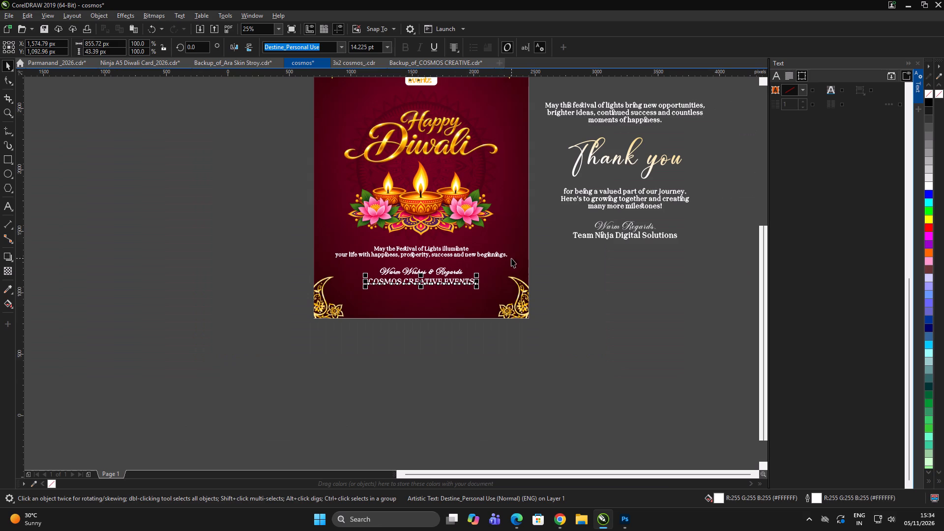
double_click(668, 305)
drag(669, 304, 669, 299)
drag(604, 162, 417, 302)
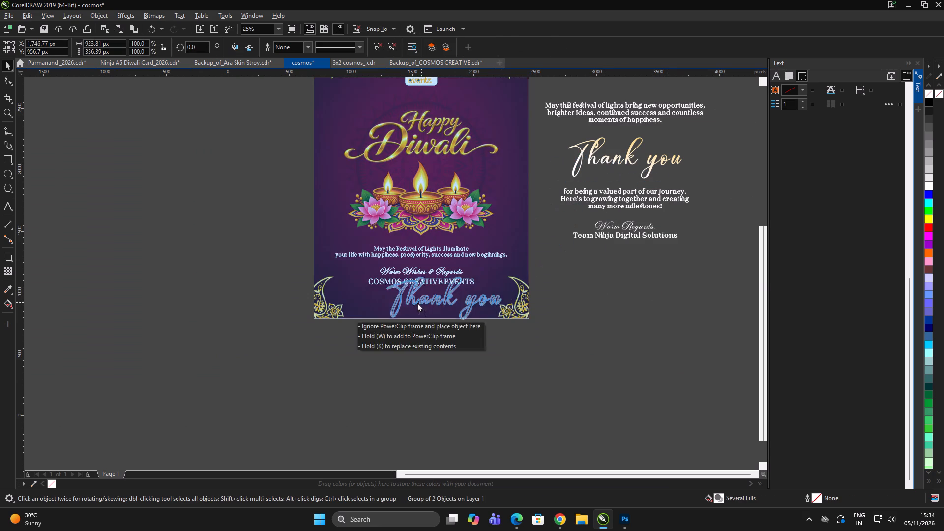
drag(417, 302, 375, 326)
right_drag(378, 326, 373, 321)
Switch the drawing view mode to Enhanced.
scroll(402, 288, up, 2)
click(398, 276)
scroll(383, 310, up, 2)
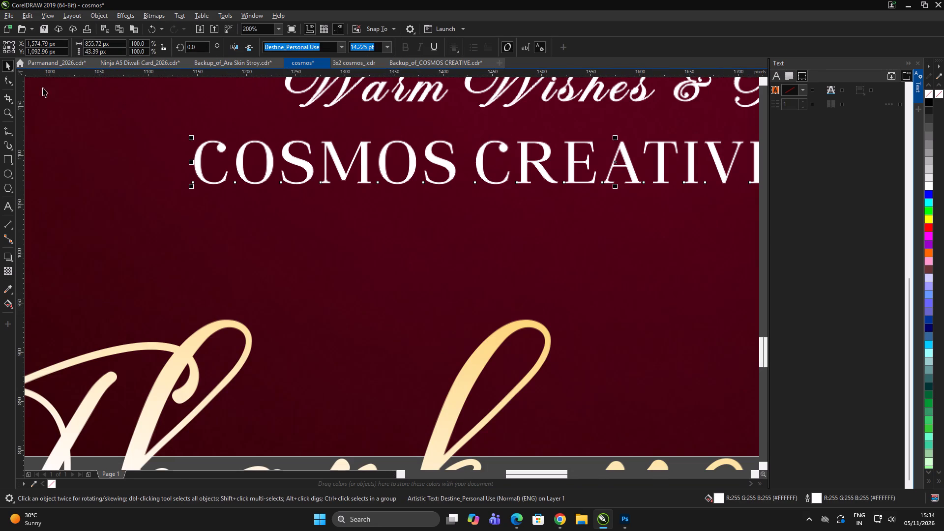
click(29, 16)
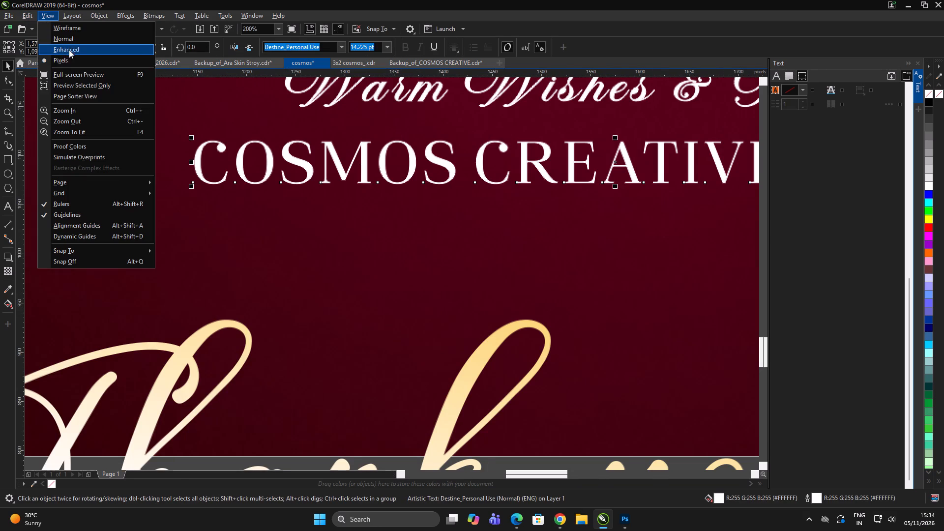
click(69, 49)
Copy only the fill of the duplicated "Thank you" lettering onto the "COSMOS CREATIVE EVENTS" line.
scroll(401, 207, down, 2)
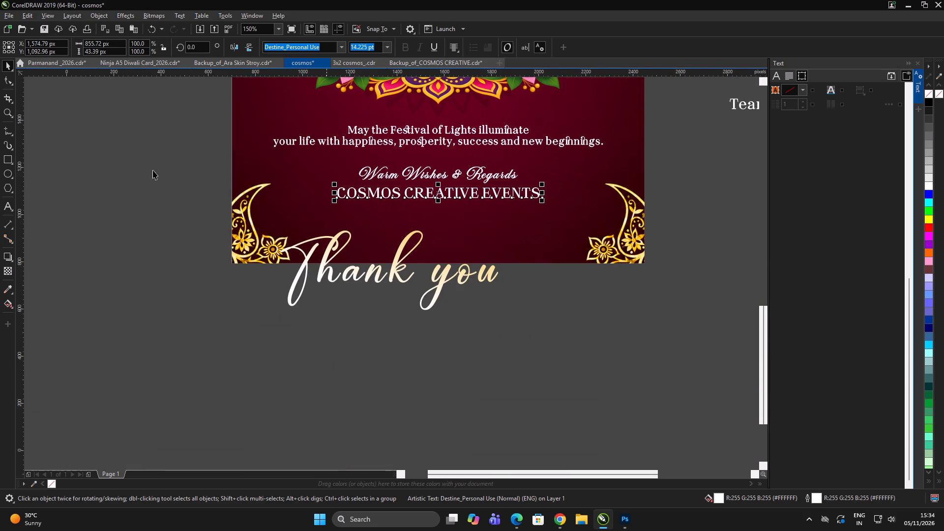
click(29, 15)
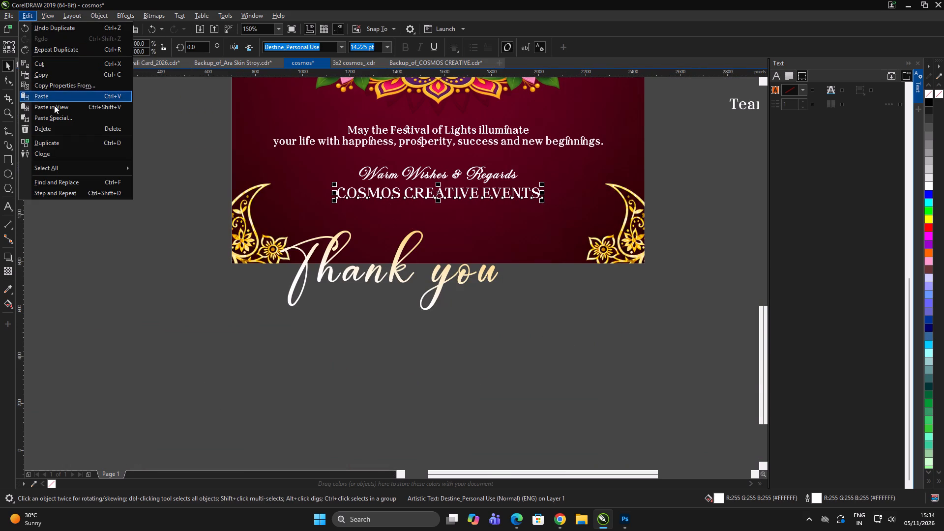
click(59, 86)
click(392, 244)
click(497, 279)
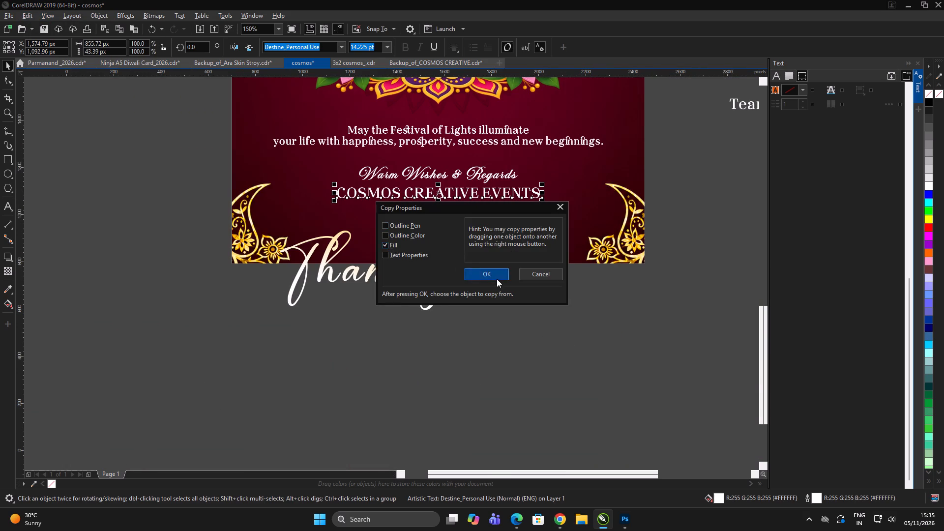
click(398, 254)
click(483, 341)
click(488, 341)
Delete the duplicated "Thank you" lettering from the bottom of the card.
drag(571, 355, 221, 200)
key(Delete)
click(557, 326)
click(547, 326)
click(534, 313)
Sample the pale cream from the company name's gradient and apply it to that line's fill and outline.
scroll(478, 210, up, 1)
click(448, 179)
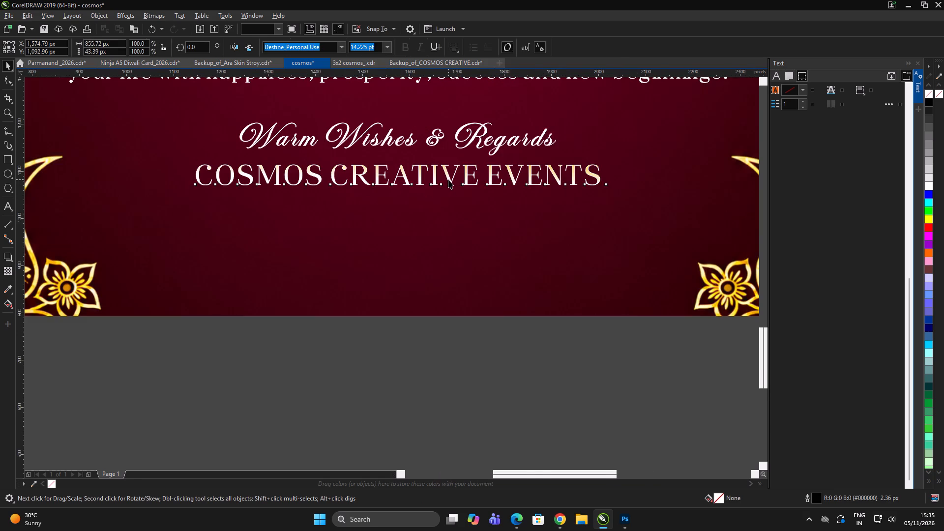
scroll(450, 179, up, 2)
scroll(341, 165, up, 4)
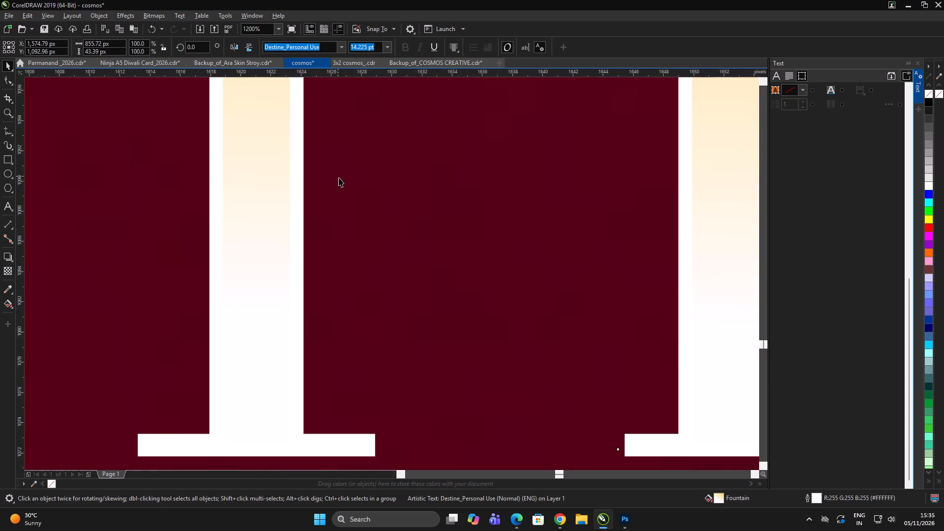
click(6, 289)
triple_click(259, 223)
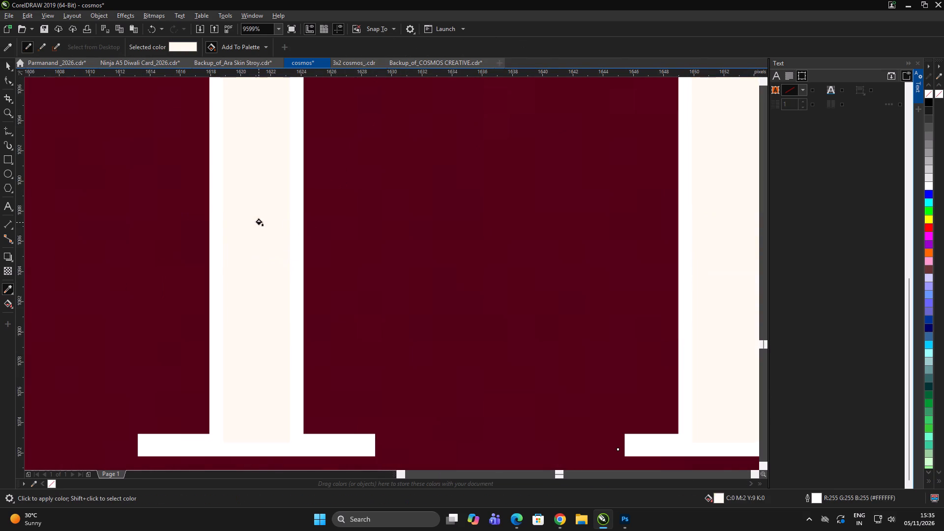
click(294, 230)
scroll(295, 227, down, 12)
key(space)
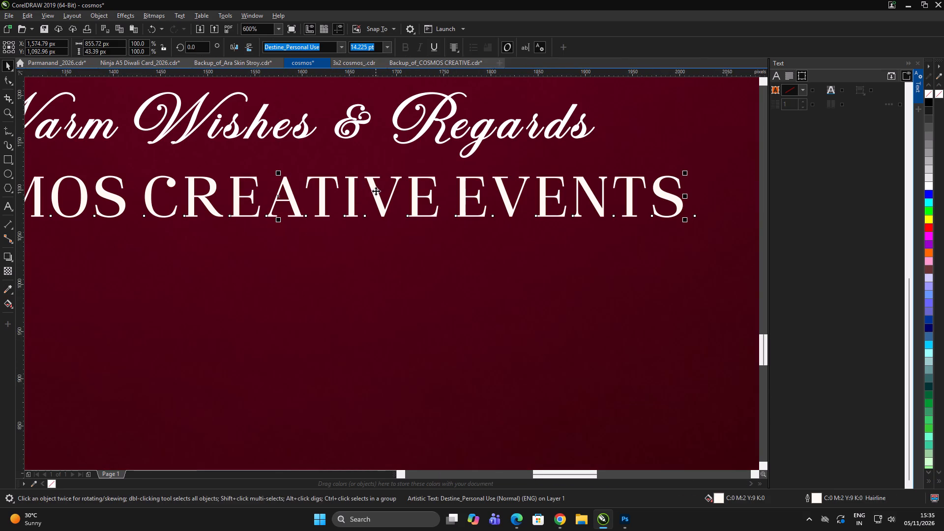
scroll(391, 205, down, 1)
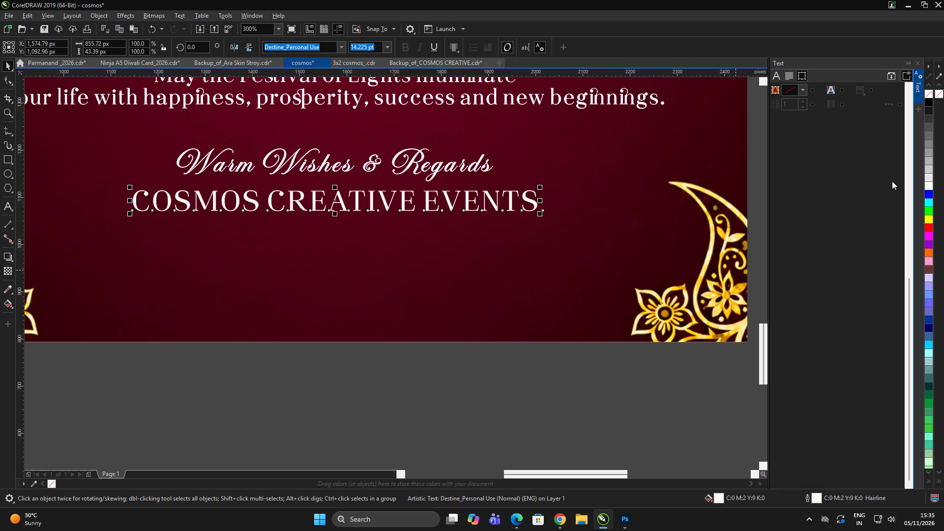
double_click(313, 383)
Set the outline width of the "COSMOS CREATIVE EVENTS" line to 2.0 px.
scroll(492, 350, down, 2)
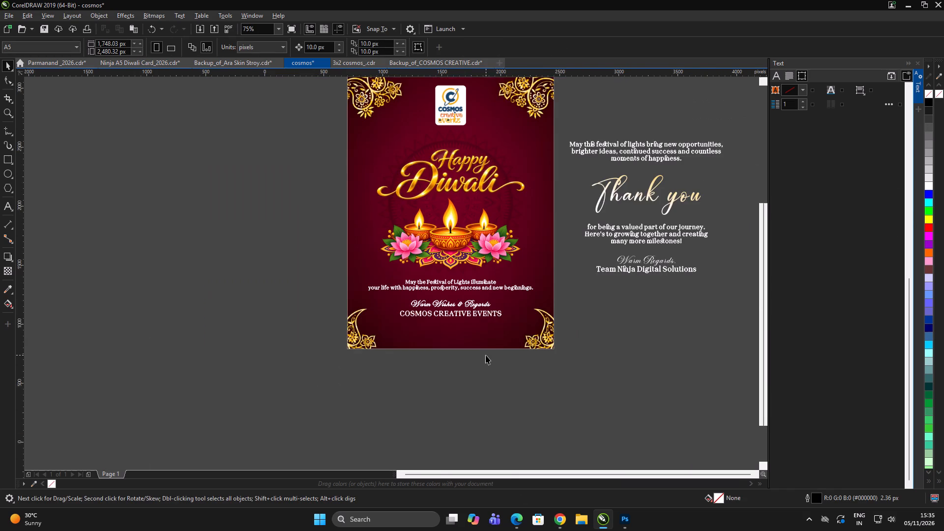
double_click(486, 355)
scroll(501, 341, up, 1)
scroll(457, 286, up, 1)
click(456, 286)
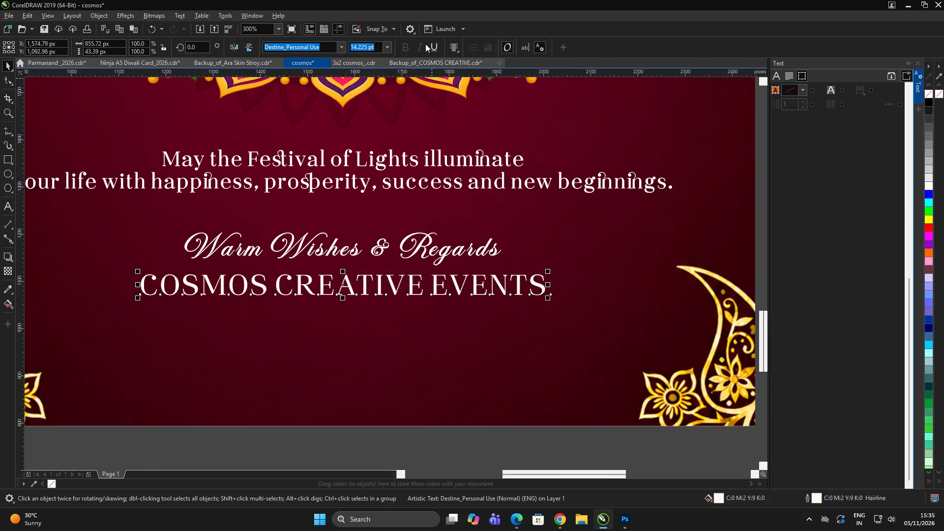
click(339, 48)
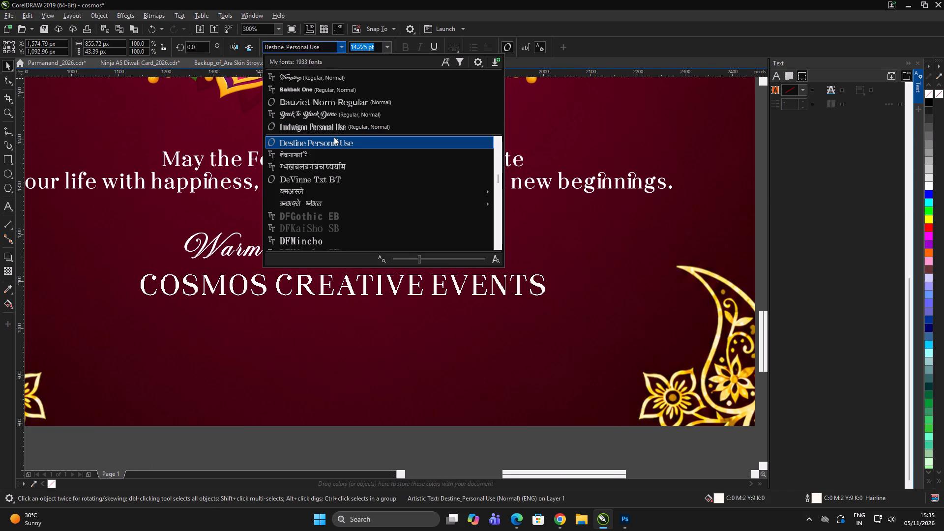
click(334, 138)
key(F12)
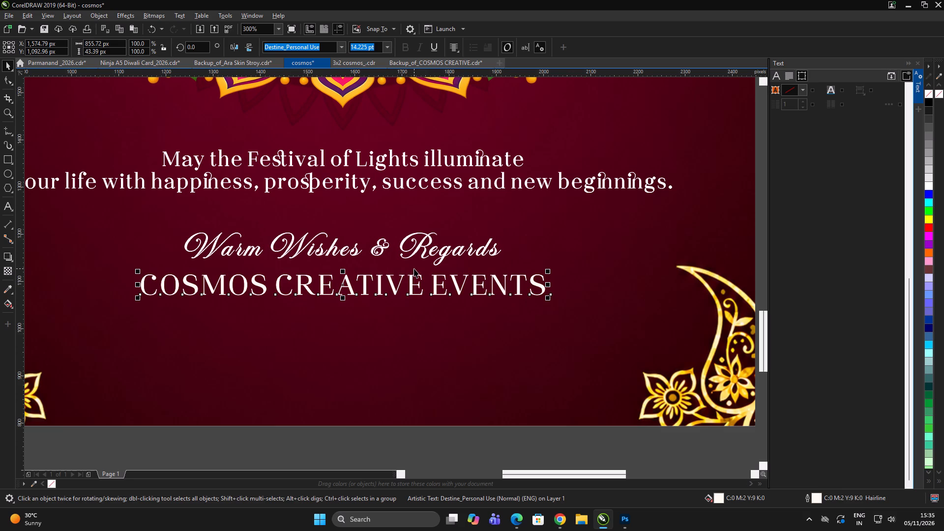
click(409, 221)
click(392, 255)
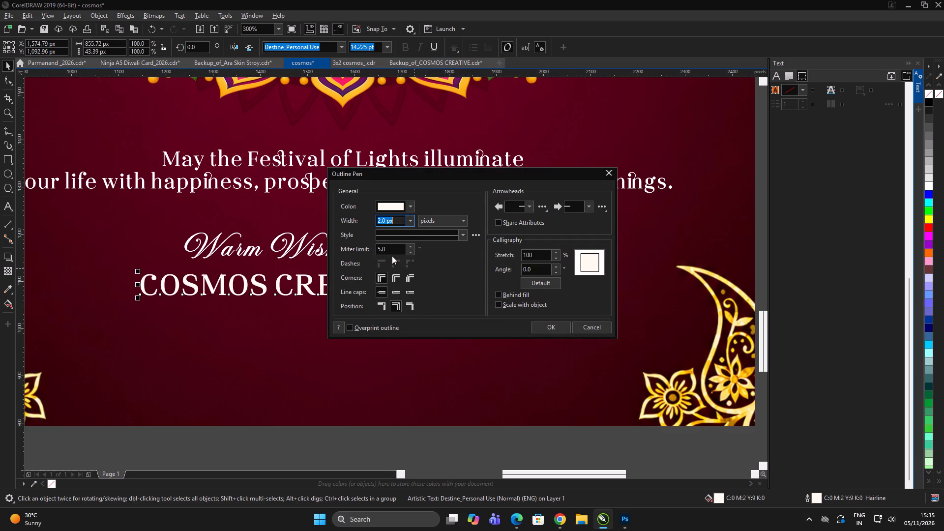
click(545, 332)
scroll(452, 265, down, 2)
double_click(475, 390)
Switch to the PDF content draft in Edge and copy the name under "Optional Personal Sign-off".
key(Tab)
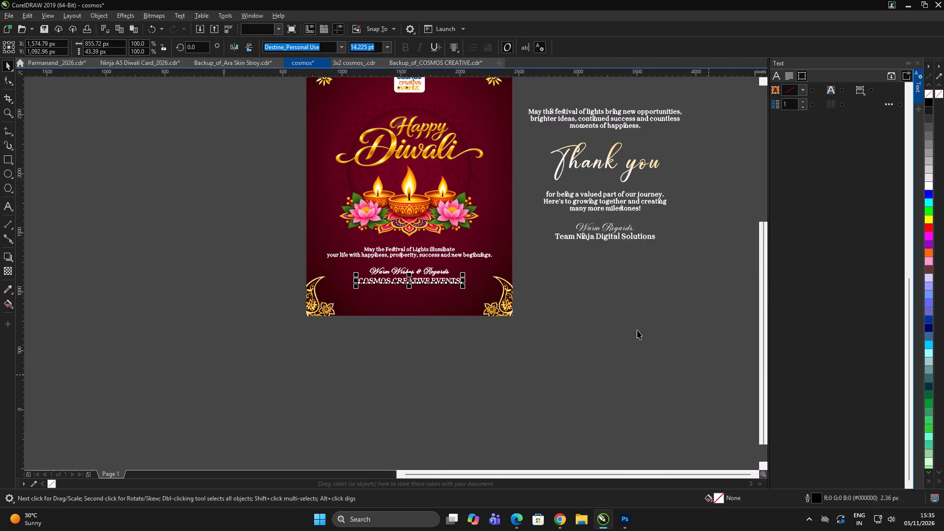
key(alt+Tab)
key(alt+Tab)
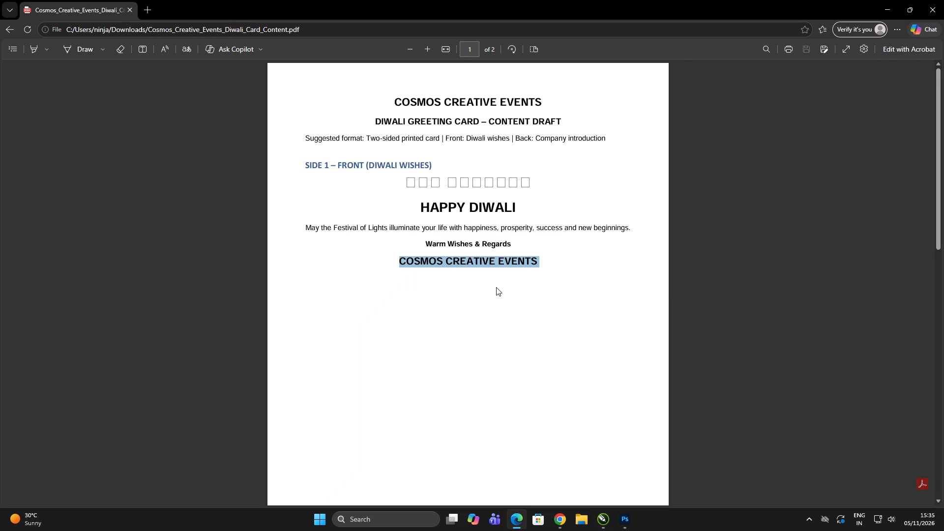
scroll(504, 303, down, 14)
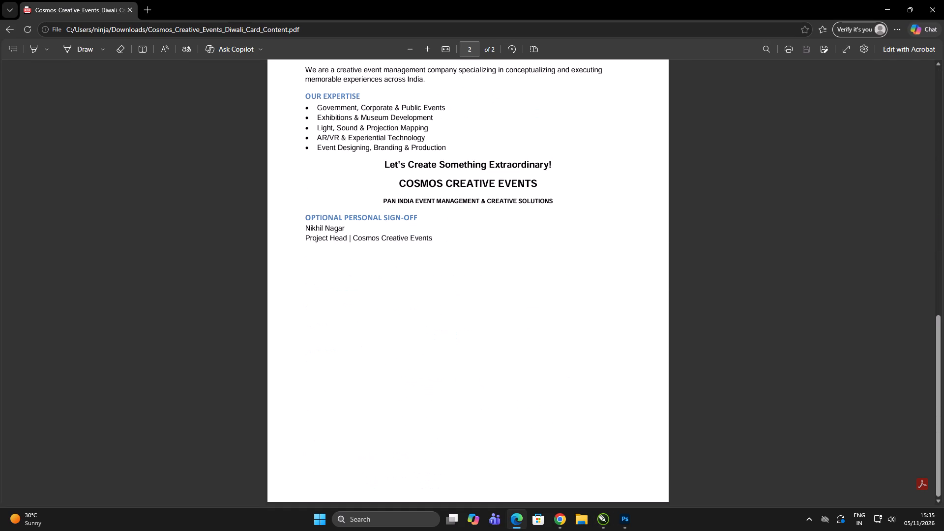
drag(344, 229, 301, 229)
key(ctrl+c)
click(310, 231)
drag(306, 229, 354, 229)
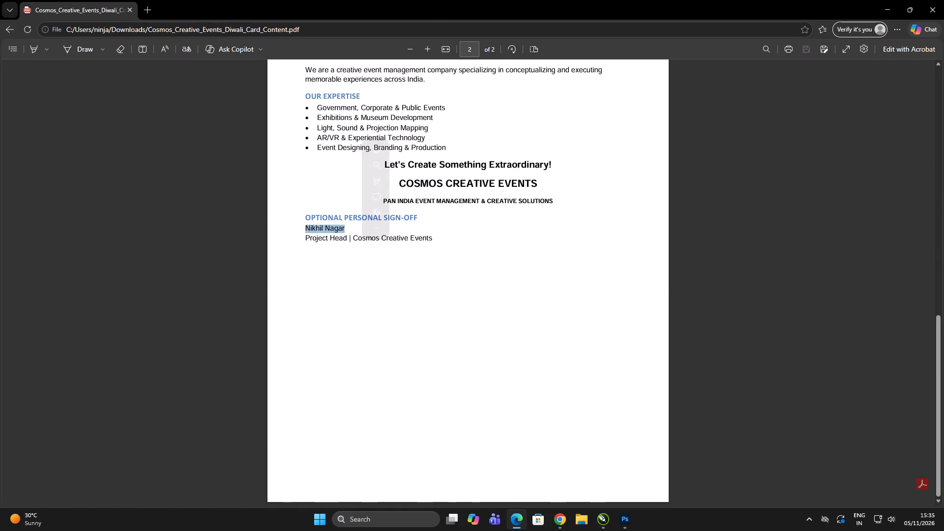
key(ctrl+c)
Back in CorelDRAW, duplicate the "COSMOS CREATIVE EVENTS" line just beneath itself and replace its text with the copied sign-off name.
key(alt+Tab)
double_click(474, 330)
scroll(441, 286, up, 1)
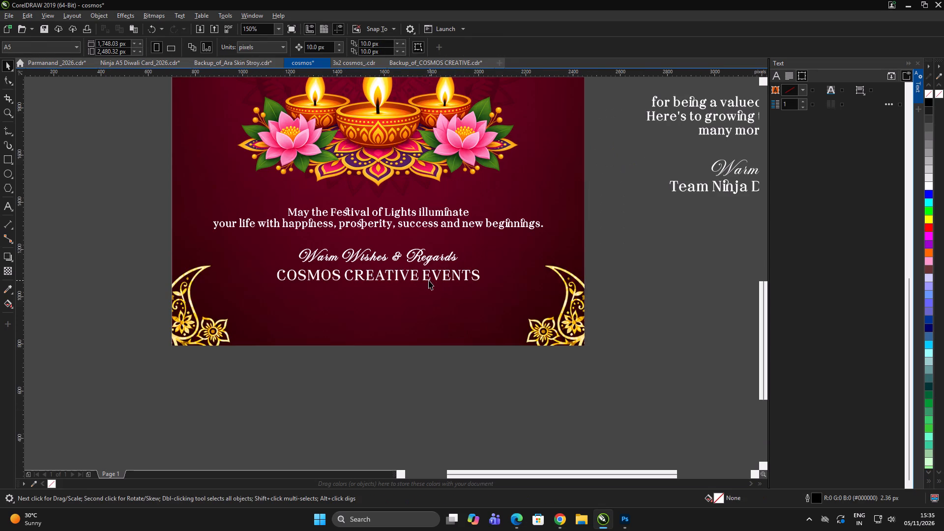
drag(429, 280, 421, 298)
shift+right_click(421, 298)
double_click(421, 298)
key(ctrl+a)
key(ctrl+v)
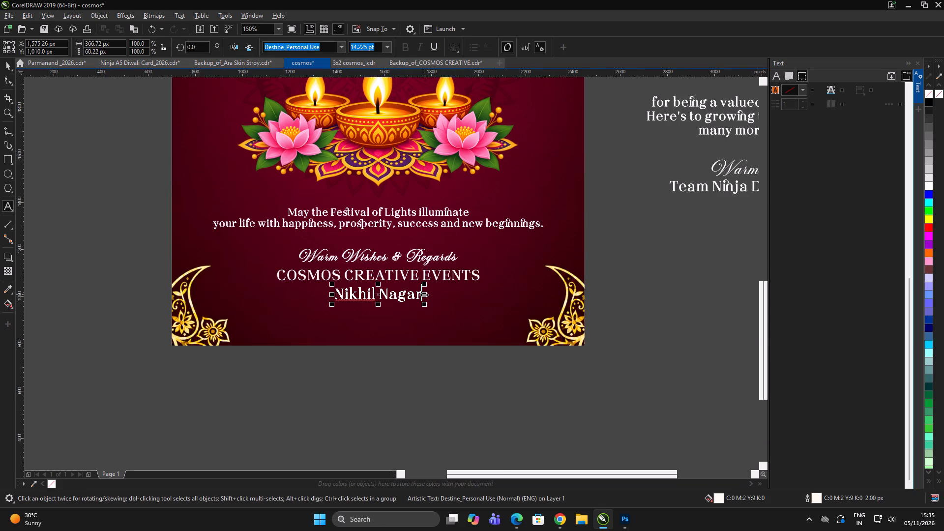
Shrink the sign-off name line from its centre to 12.169 pt.
scroll(424, 295, up, 1)
click(4, 63)
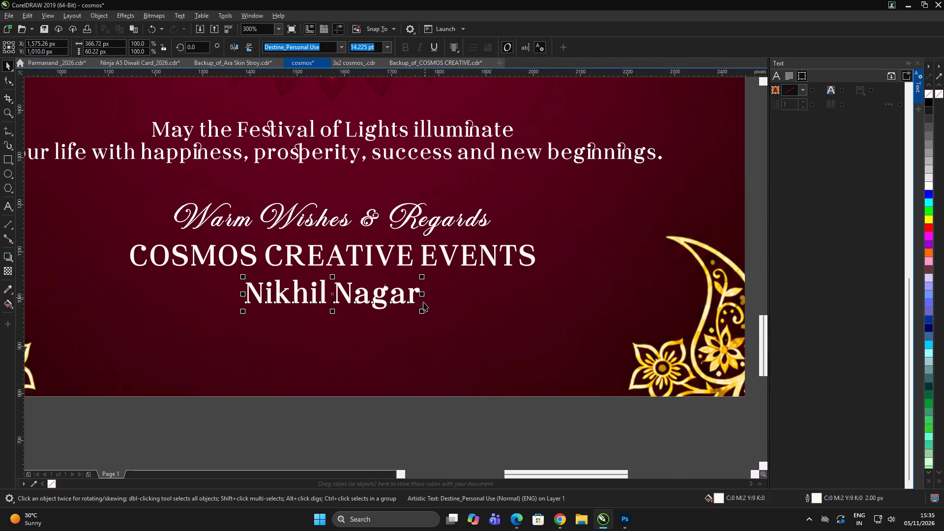
drag(423, 313, 411, 316)
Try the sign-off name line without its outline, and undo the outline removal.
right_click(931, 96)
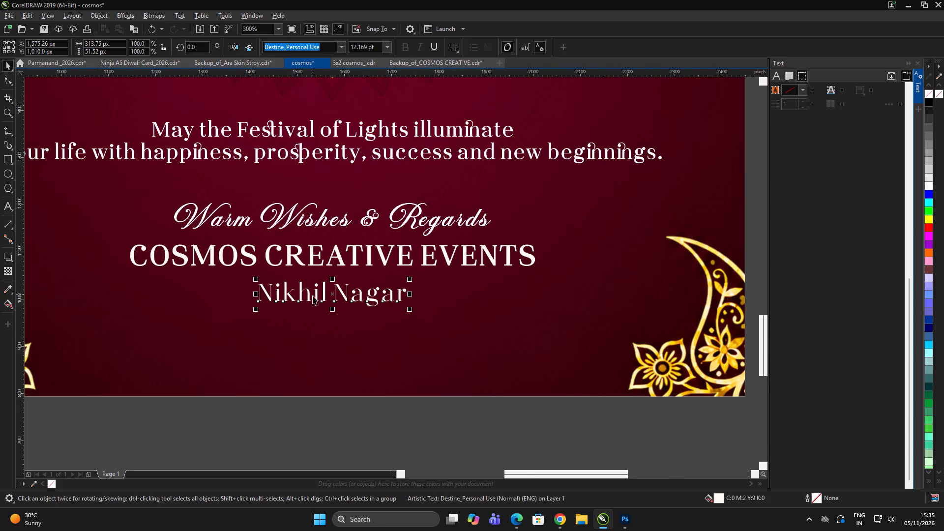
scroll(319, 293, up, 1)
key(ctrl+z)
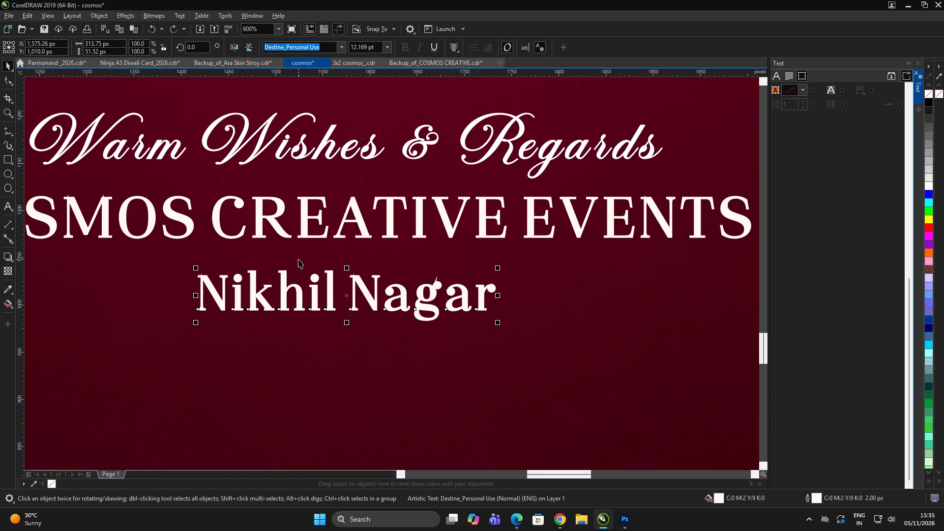
Move the "COSMOS CREATIVE EVENTS" line down about 11 px and the "Warm Wishes & Regards" line slightly down to match.
drag(309, 235, 309, 247)
scroll(382, 307, down, 4)
double_click(473, 396)
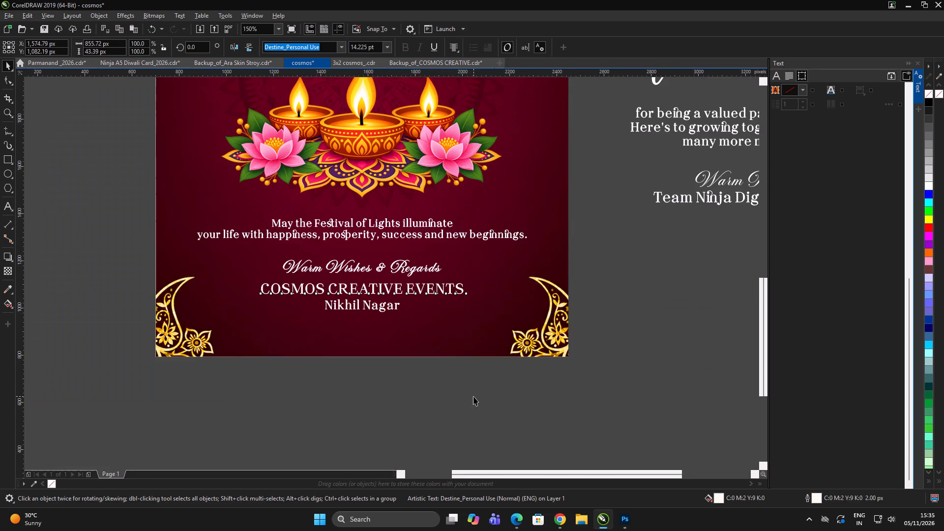
click(474, 392)
scroll(407, 281, up, 1)
drag(415, 265, 415, 271)
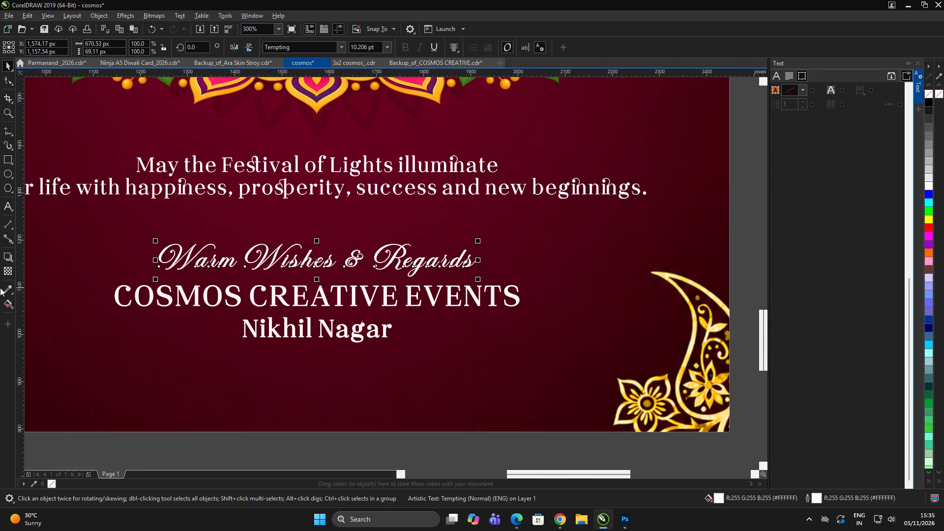
Sample the orange from the rangoli and apply it to the fill and outline of the "COSMOS CREATIVE EVENTS" line.
click(8, 290)
click(229, 90)
scroll(231, 295, up, 5)
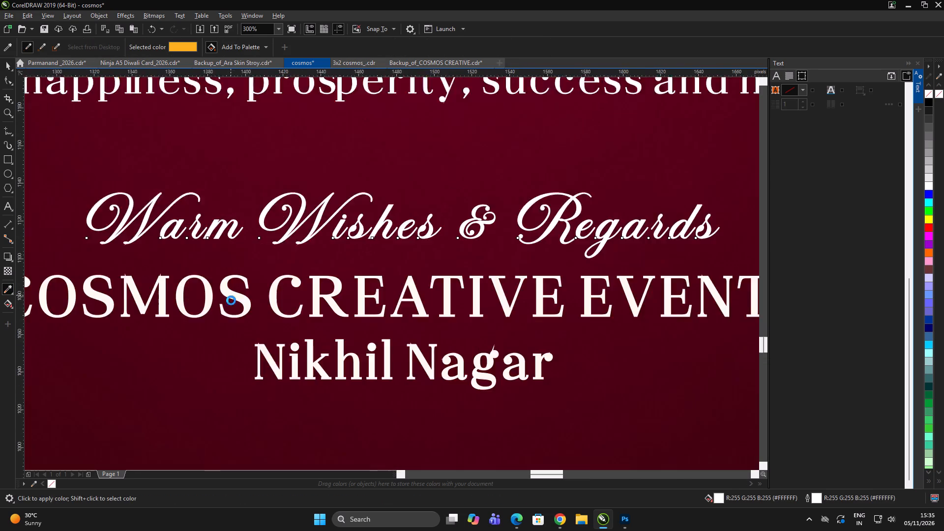
click(243, 293)
scroll(242, 295, up, 5)
click(267, 266)
scroll(263, 262, down, 11)
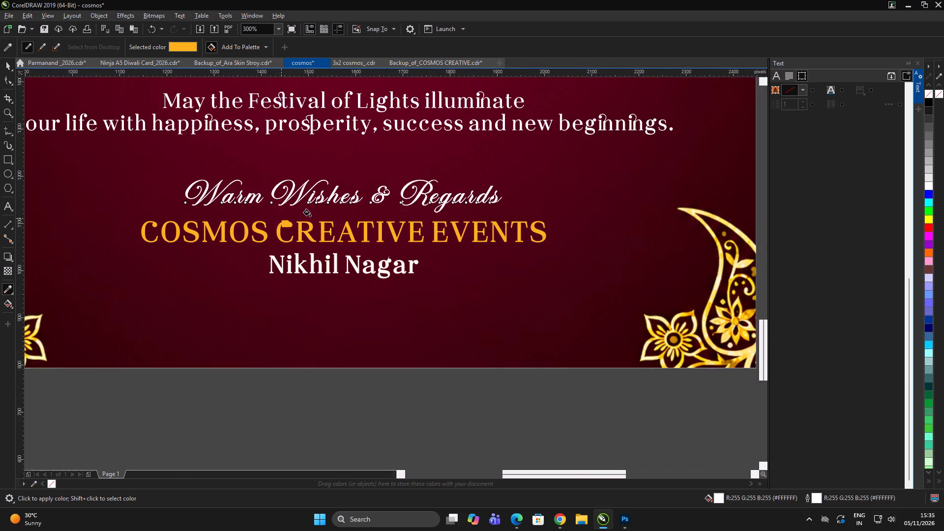
scroll(319, 209, down, 2)
key(space)
click(399, 374)
click(404, 368)
Delete the leftover "Thank you" message text group standing beside the card.
scroll(335, 318, down, 2)
click(350, 330)
click(354, 331)
click(549, 135)
drag(542, 141, 445, 237)
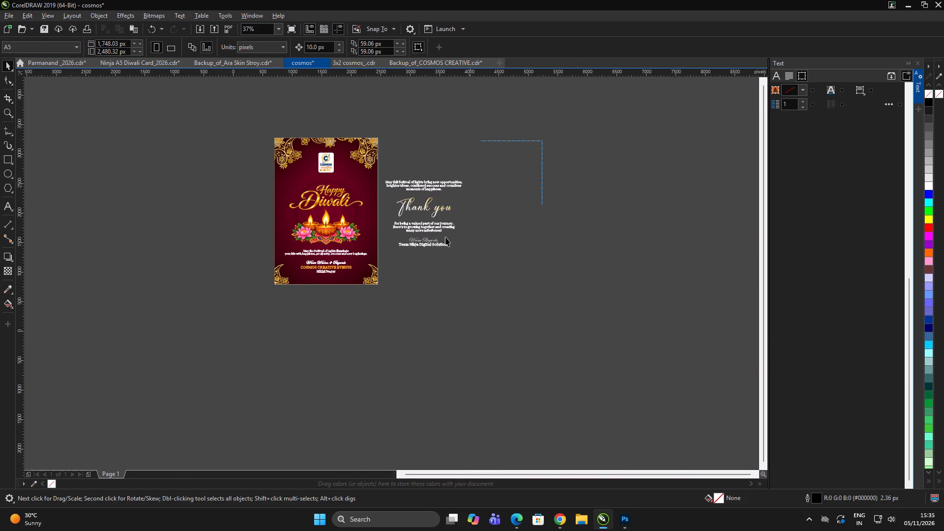
drag(445, 237, 377, 273)
key(Delete)
triple_click(493, 296)
Enlarge the Cosmos logo with its white rounded backing and shift it slightly down.
scroll(354, 158, up, 2)
drag(556, 133, 146, 222)
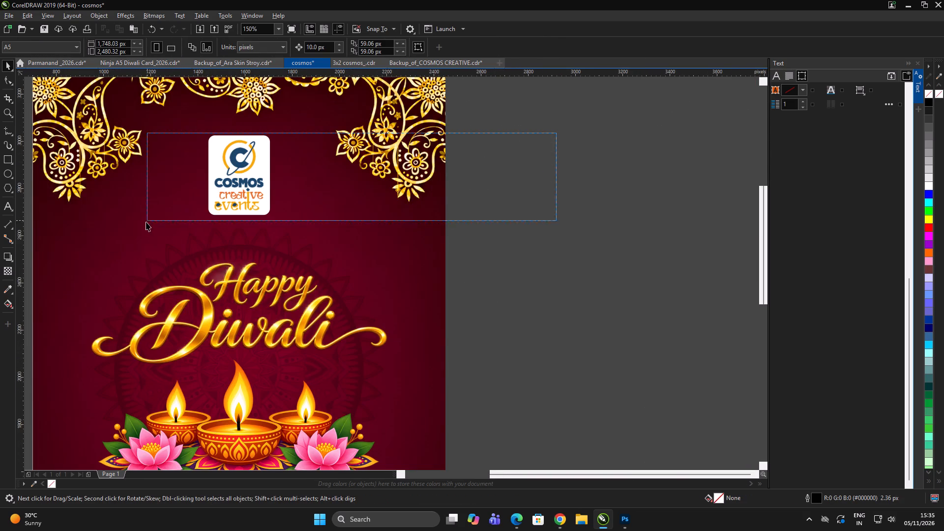
drag(146, 222, 143, 240)
drag(273, 219, 283, 230)
drag(259, 172, 258, 178)
scroll(250, 175, down, 2)
click(478, 230)
Duplicate the whole front card and place the copy beside it, to its right, as the base for the back.
scroll(284, 195, down, 2)
click(366, 175)
drag(354, 142, 183, 283)
scroll(258, 212, up, 2)
drag(287, 210, 527, 214)
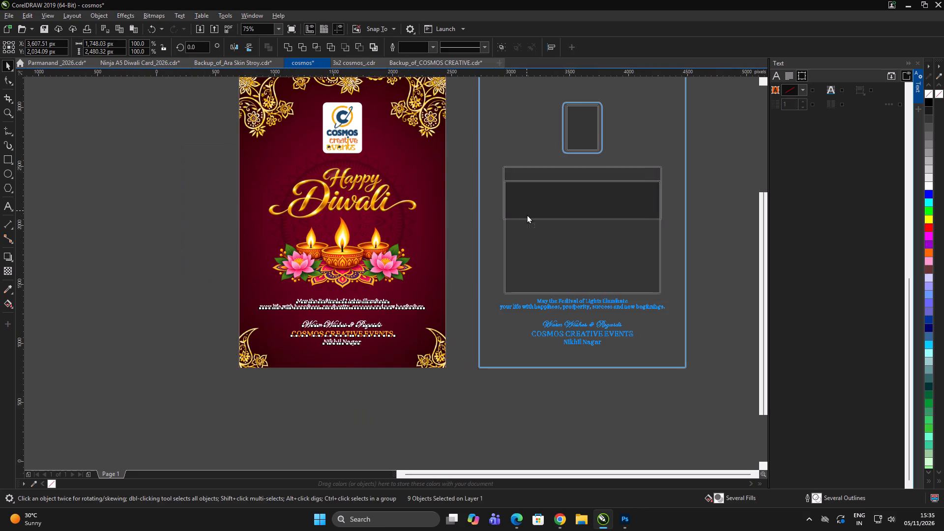
drag(527, 214, 513, 219)
shift+right_click(515, 218)
scroll(295, 224, down, 2)
double_click(562, 366)
key(Tab)
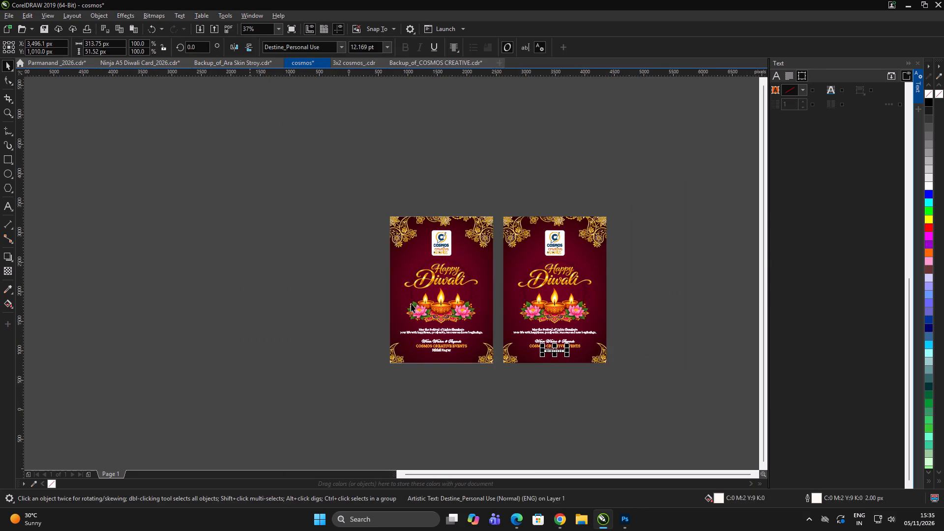
Copy the tagline "Creating Experiences. Crafting Memories." from side 2 of the card content PDF in Edge and return to CorelDRAW.
key(alt+Tab)
scroll(418, 286, down, 11)
scroll(423, 277, up, 5)
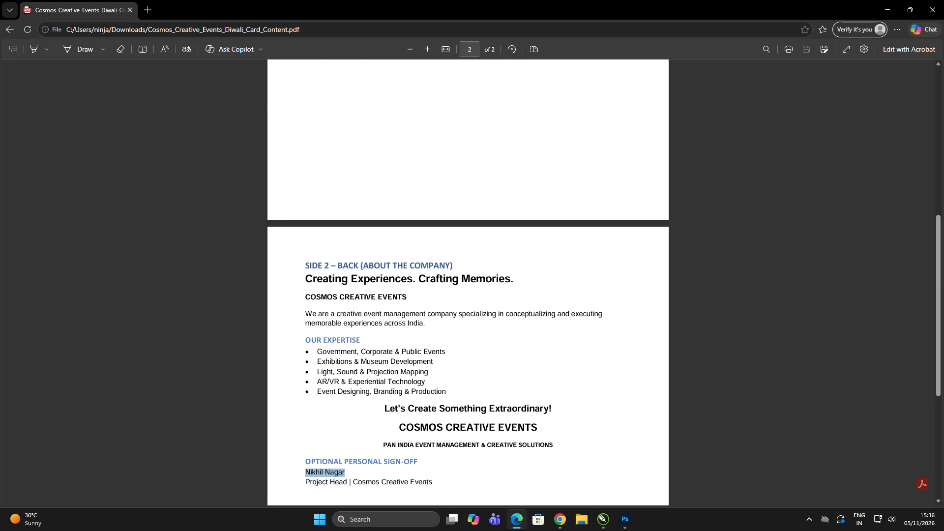
drag(307, 284, 527, 284)
key(ctrl+c)
key(alt+Tab)
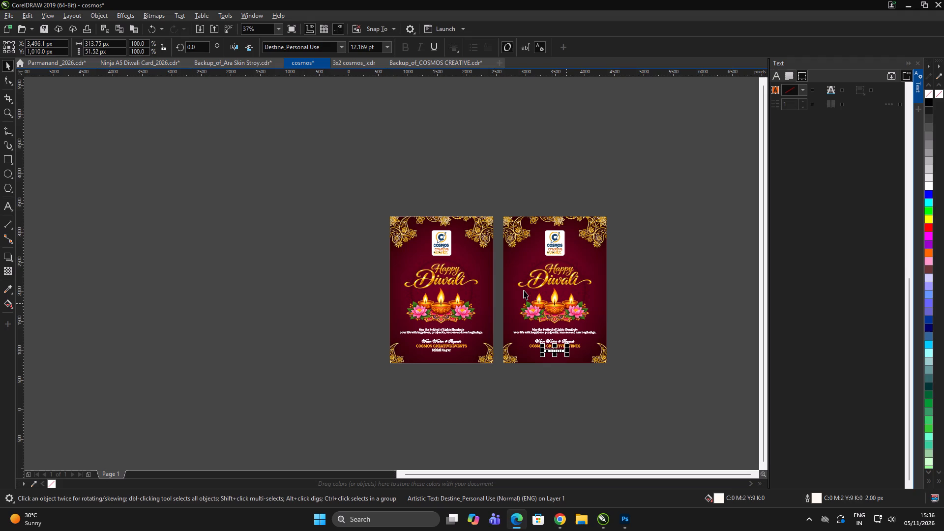
Delete the logo, "Happy Diwali" lettering, diya artwork and festival message from the duplicated card.
scroll(613, 268, up, 1)
click(627, 246)
drag(645, 150, 413, 393)
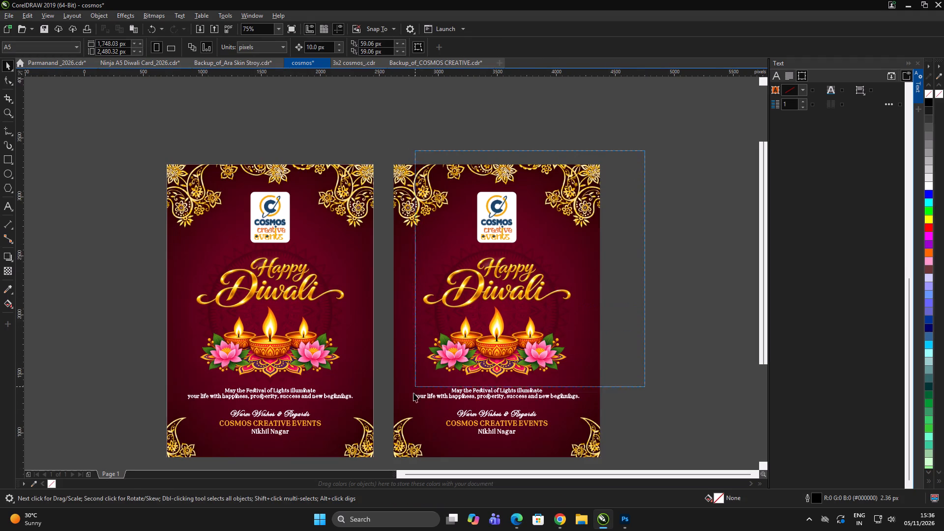
drag(413, 393, 404, 407)
key(Delete)
double_click(704, 336)
Copy the "Warm Wishes & Regards" line to the top of the back card and replace its text with the copied tagline.
drag(530, 416, 549, 222)
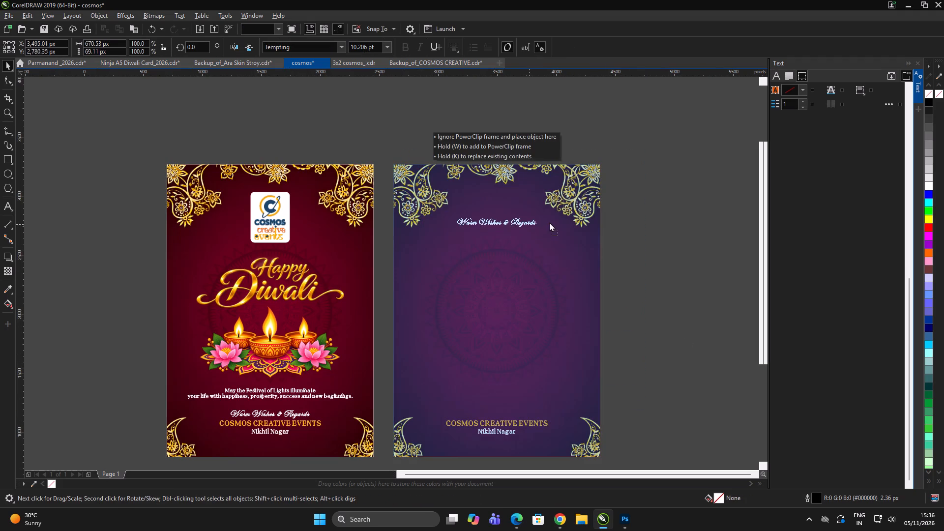
drag(549, 222, 549, 221)
shift+right_click(549, 221)
double_click(525, 219)
key(ctrl+a)
key(ctrl+v)
Break the tagline into two lines after "Creating Experiences.".
scroll(521, 216, up, 2)
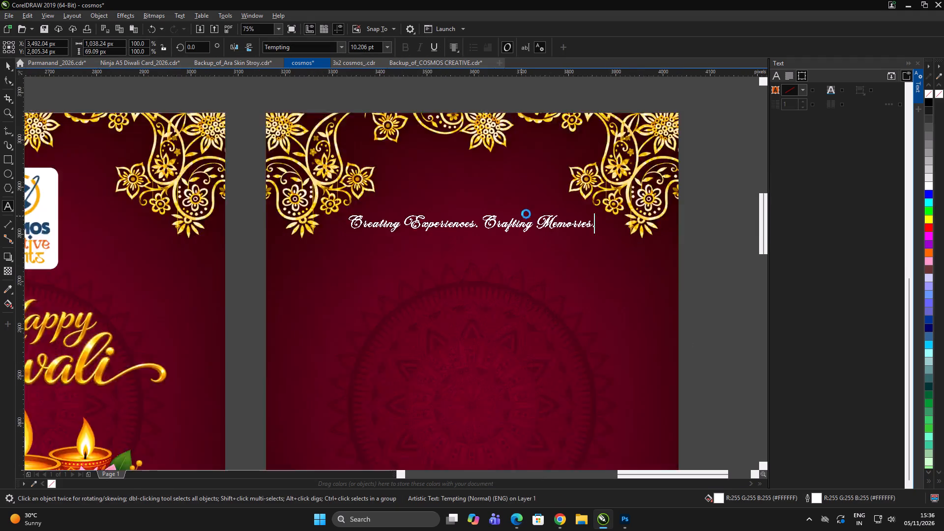
click(447, 232)
key(Return)
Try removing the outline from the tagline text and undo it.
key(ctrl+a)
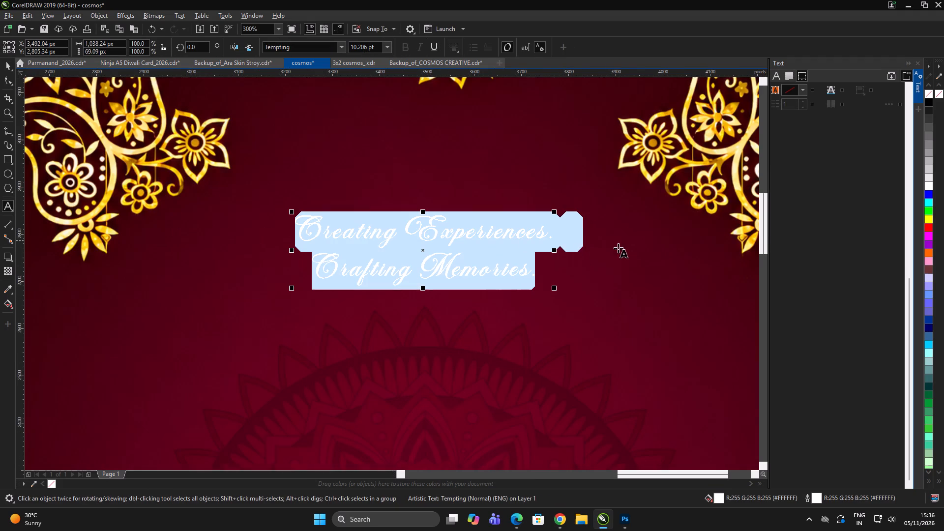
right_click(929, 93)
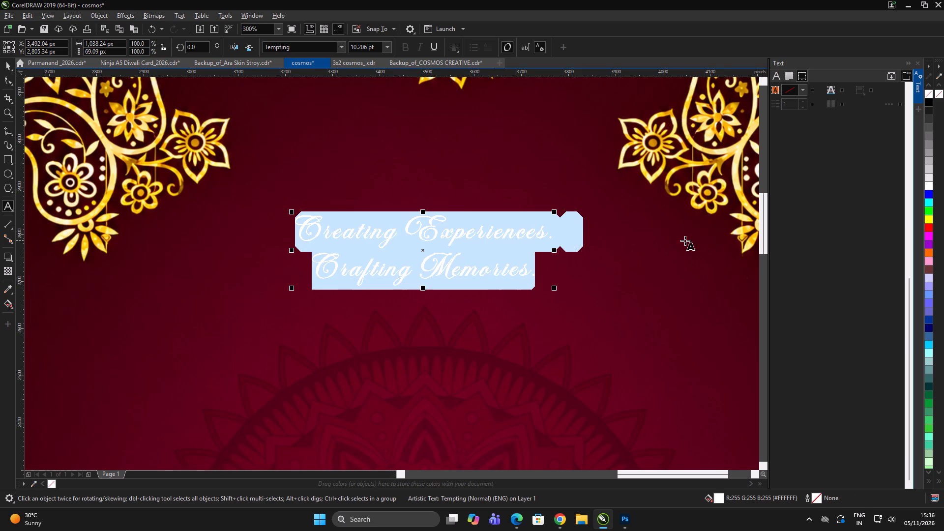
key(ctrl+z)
Enlarge the two-line tagline from its centre to about 14.66 pt.
click(5, 64)
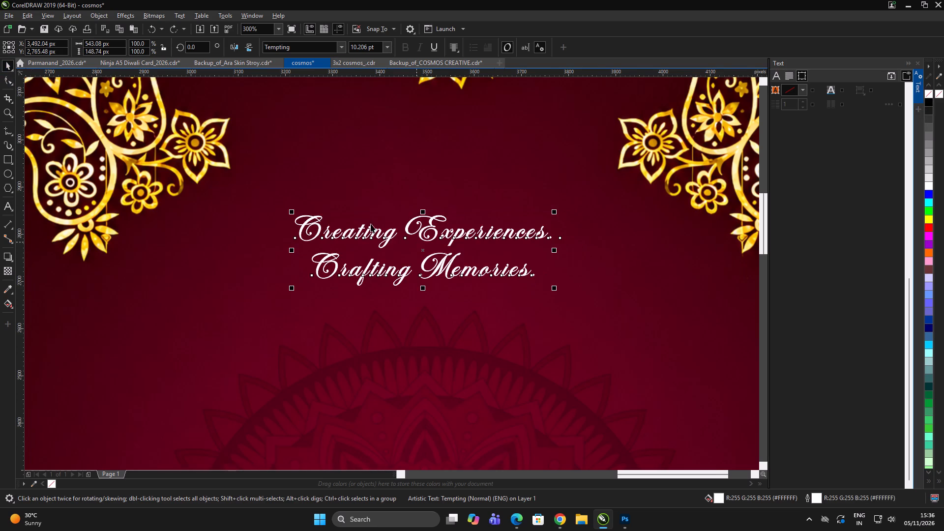
scroll(349, 218, up, 1)
scroll(319, 215, down, 1)
drag(541, 288, 597, 324)
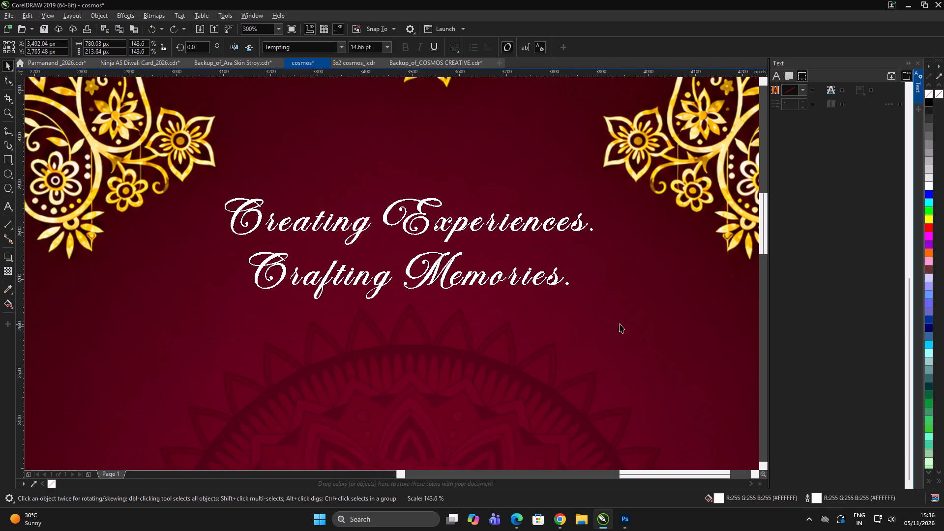
Tighten the line spacing between the tagline's two lines.
click(7, 81)
drag(219, 299, 227, 285)
scroll(274, 284, down, 1)
scroll(366, 228, down, 1)
key(space)
click(550, 251)
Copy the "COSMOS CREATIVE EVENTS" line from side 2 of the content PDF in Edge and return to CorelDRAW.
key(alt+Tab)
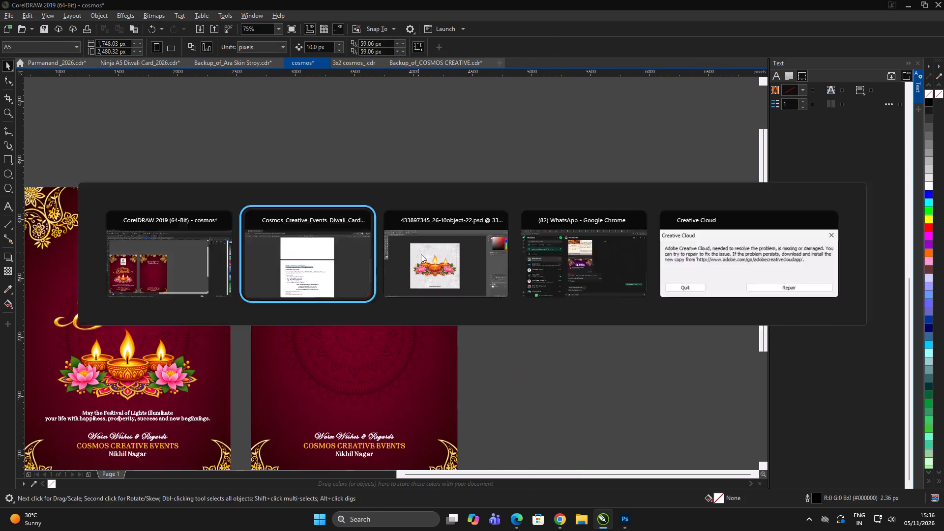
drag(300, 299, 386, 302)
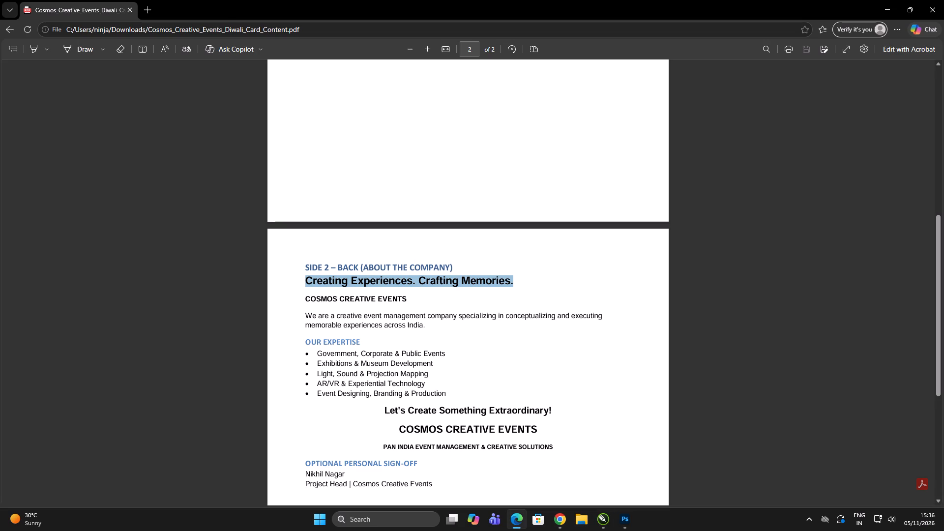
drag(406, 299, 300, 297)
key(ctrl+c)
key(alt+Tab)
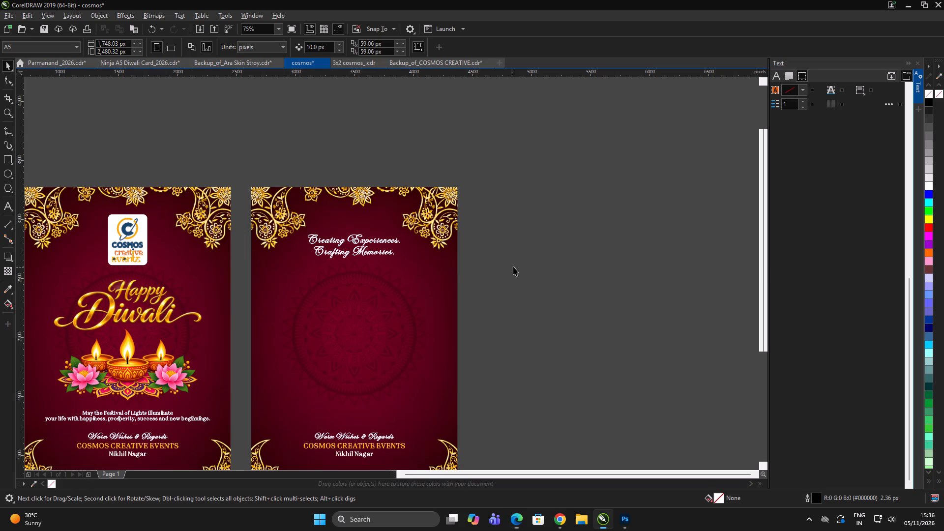
Delete the closing wishes, company name and signatory name at the bottom of the back card.
double_click(571, 259)
drag(544, 387, 245, 484)
key(Delete)
double_click(602, 331)
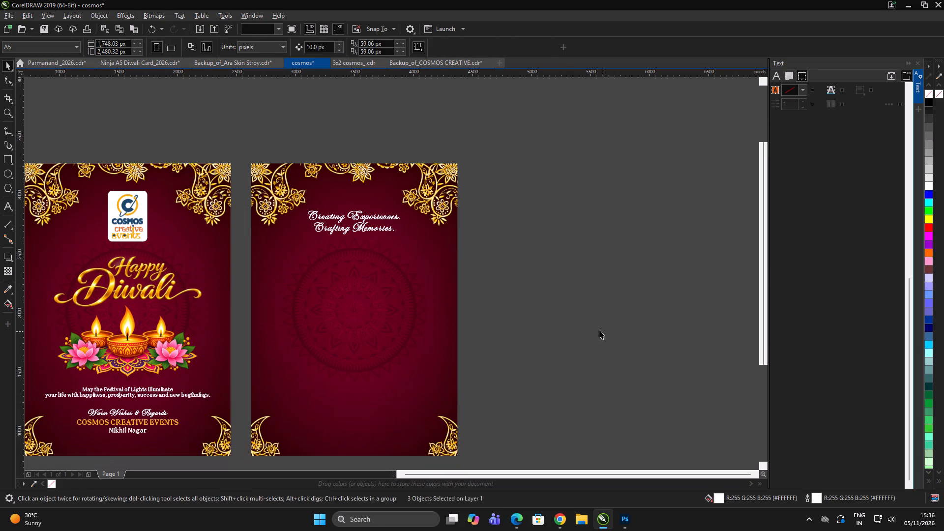
click(591, 327)
click(588, 325)
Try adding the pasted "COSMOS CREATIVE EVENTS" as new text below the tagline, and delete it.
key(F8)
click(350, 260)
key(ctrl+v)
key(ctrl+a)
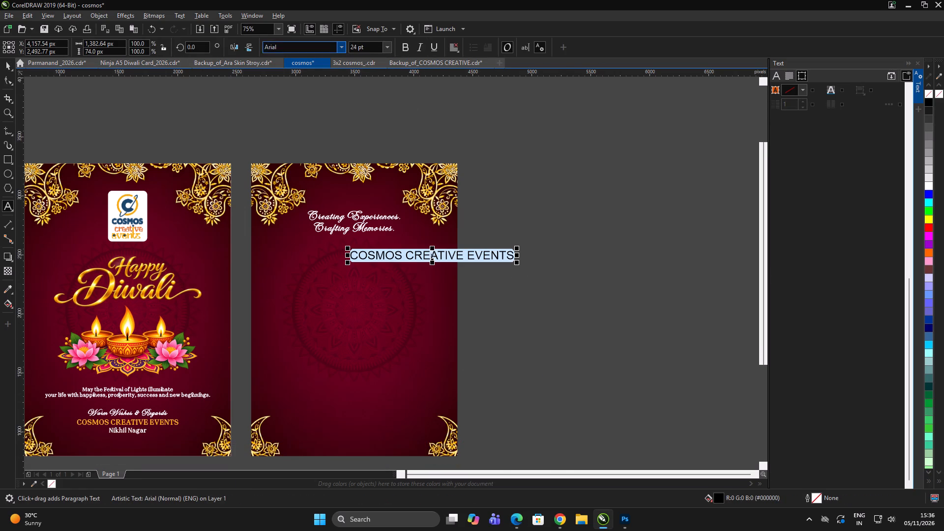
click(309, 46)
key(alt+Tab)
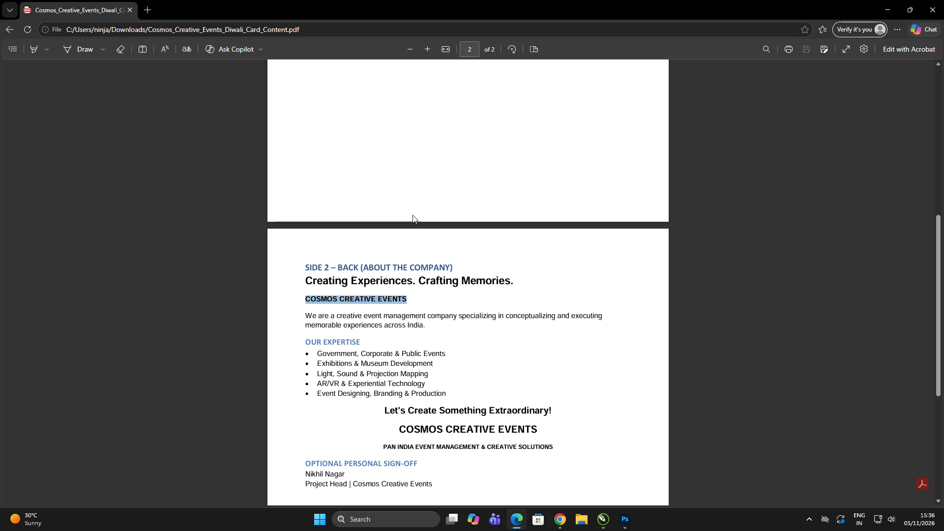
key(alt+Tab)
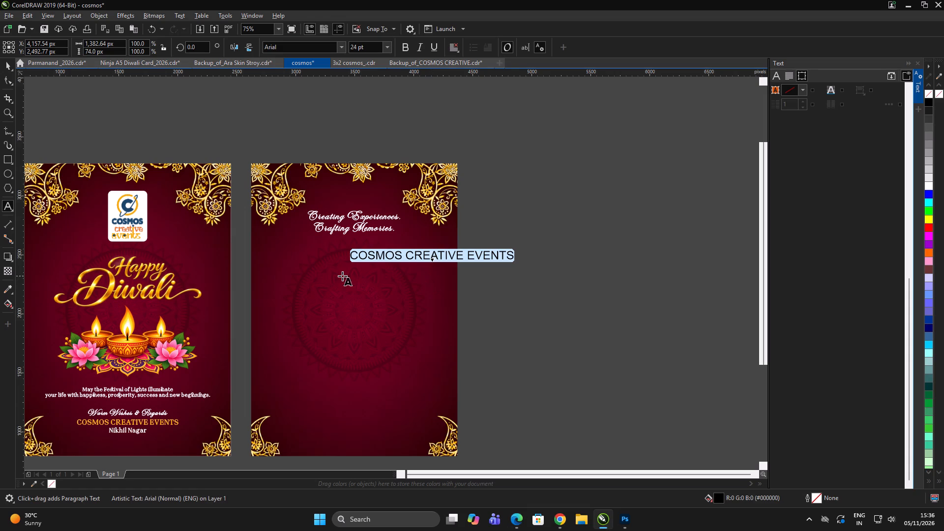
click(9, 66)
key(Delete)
Copy the front's orange "COSMOS CREATIVE EVENTS" line below the back card's tagline and centre it horizontally on the card.
click(160, 426)
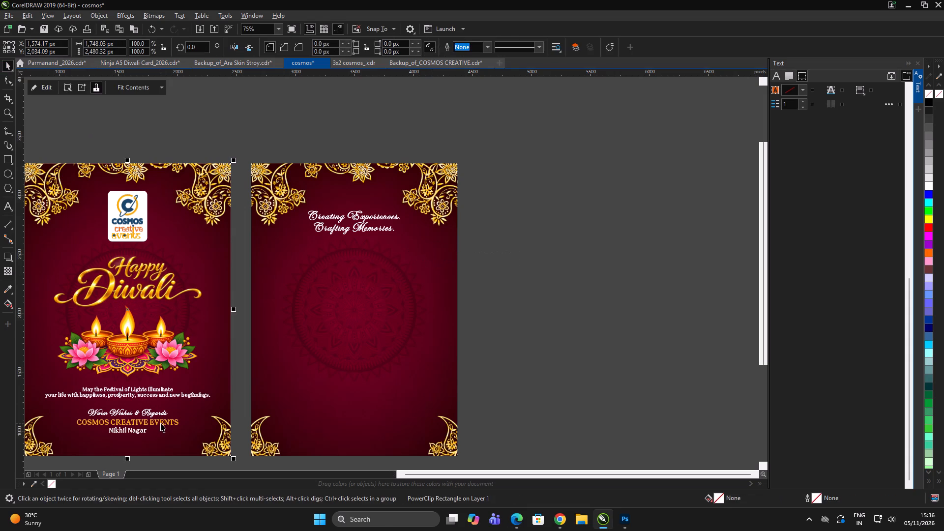
drag(161, 423, 390, 252)
right_click(390, 252)
shift+click(417, 274)
key(c)
click(596, 241)
Enlarge the back card's "COSMOS CREATIVE EVENTS" heading from its centre to about 16.26 pt.
scroll(456, 245, up, 1)
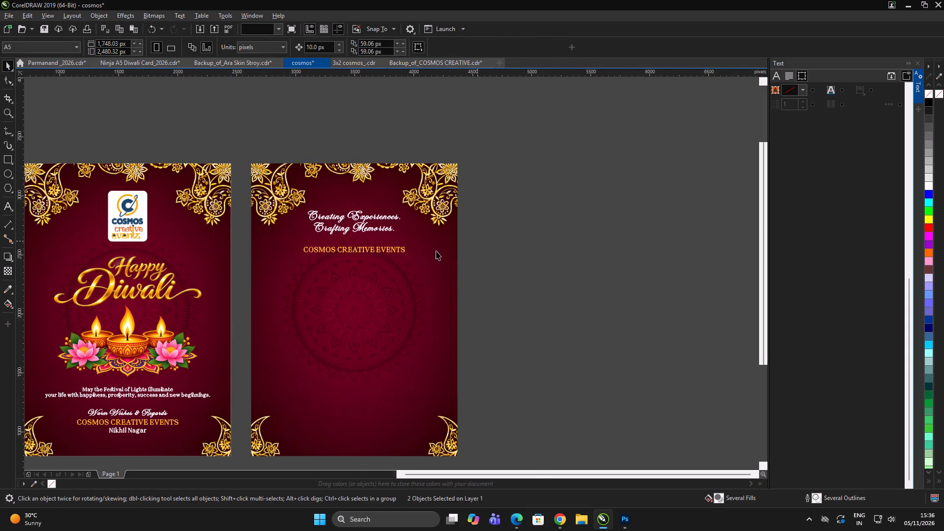
click(380, 249)
drag(389, 254, 403, 262)
click(607, 227)
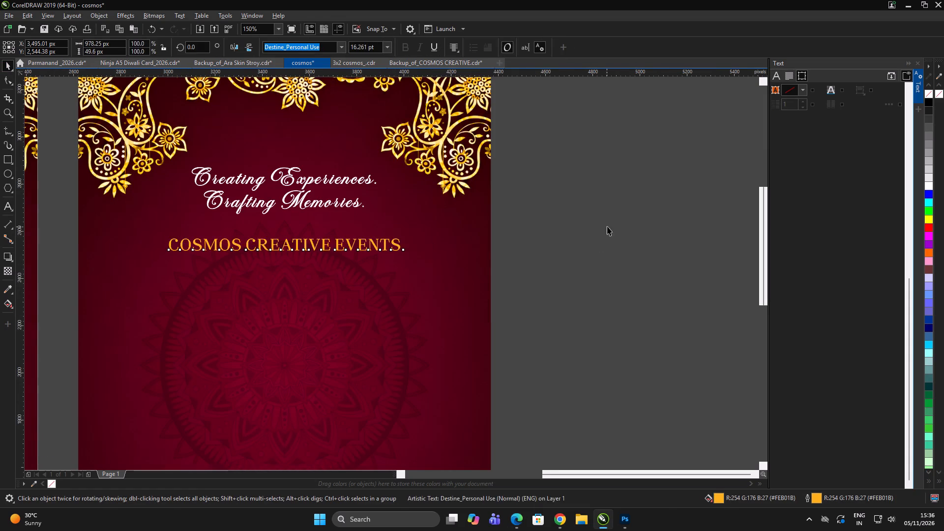
Copy the company description paragraph beginning "We are a creative event management company" from the content PDF in Edge and return to CorelDRAW.
key(alt+Tab)
drag(305, 317, 426, 335)
key(ctrl+c)
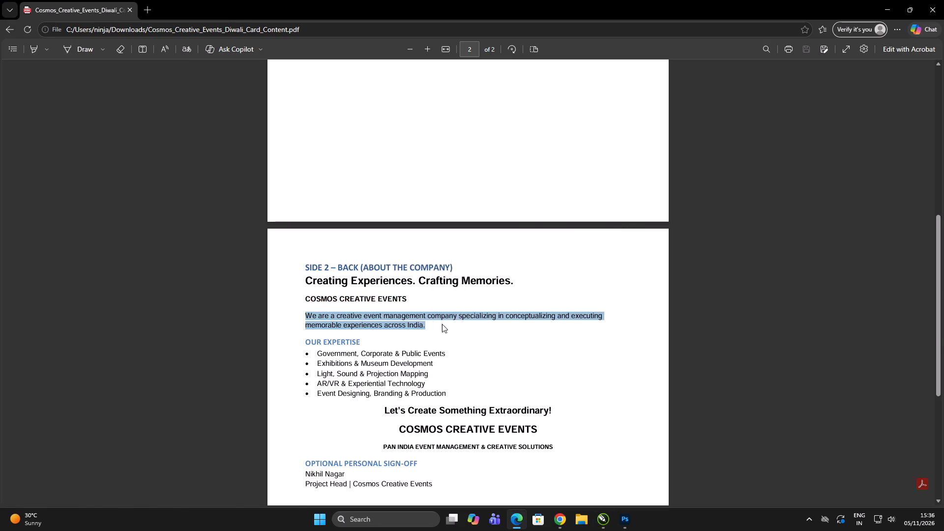
key(alt+Tab)
Copy the front's festival message below the back card's company heading and replace its text with the copied company description.
scroll(448, 241, down, 2)
double_click(532, 297)
drag(538, 296, 533, 297)
scroll(305, 301, up, 1)
click(304, 320)
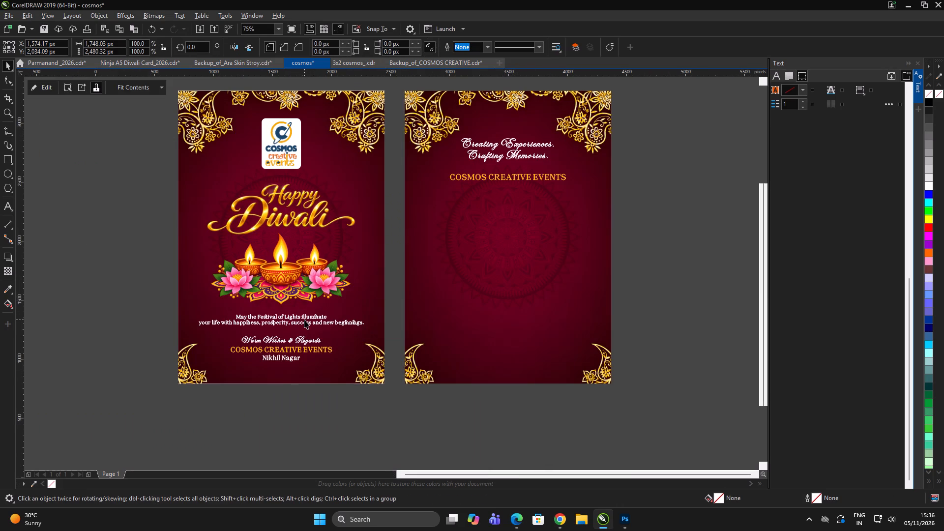
drag(305, 317, 533, 201)
right_click(533, 201)
double_click(533, 200)
key(ctrl+a)
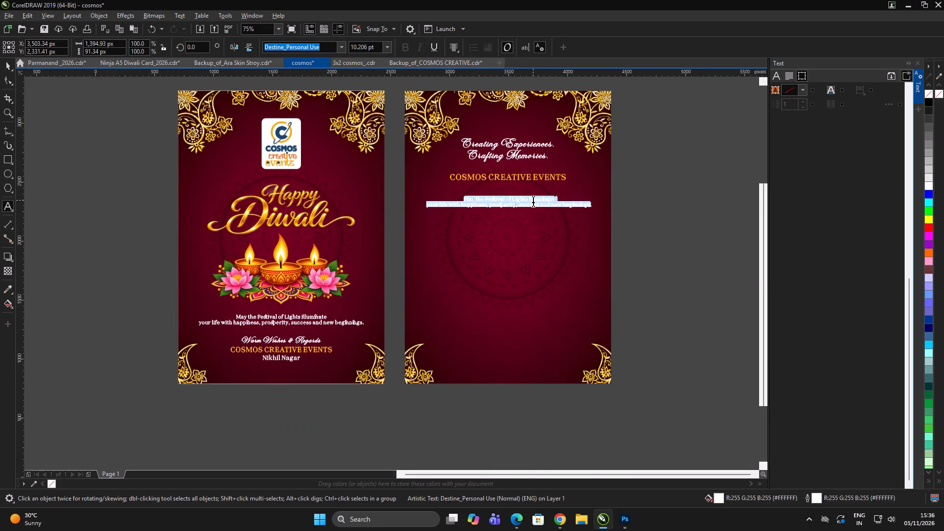
key(ctrl+v)
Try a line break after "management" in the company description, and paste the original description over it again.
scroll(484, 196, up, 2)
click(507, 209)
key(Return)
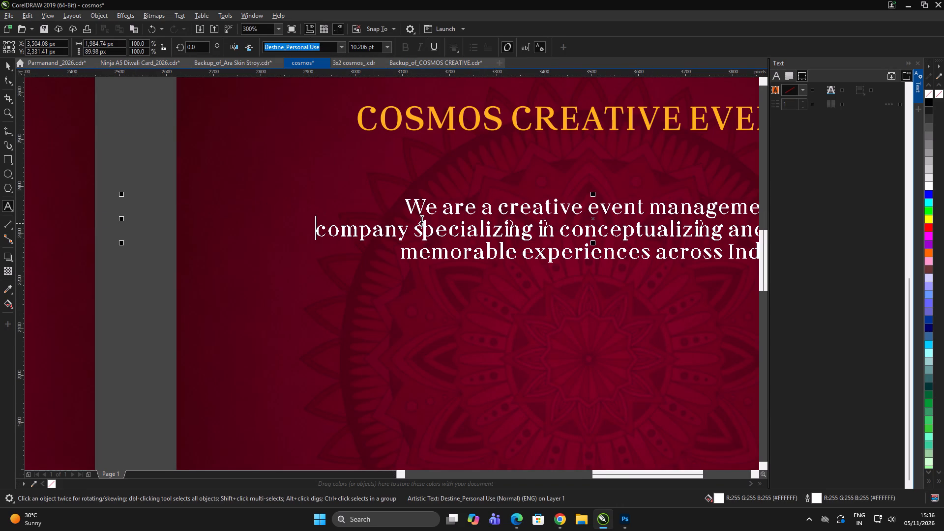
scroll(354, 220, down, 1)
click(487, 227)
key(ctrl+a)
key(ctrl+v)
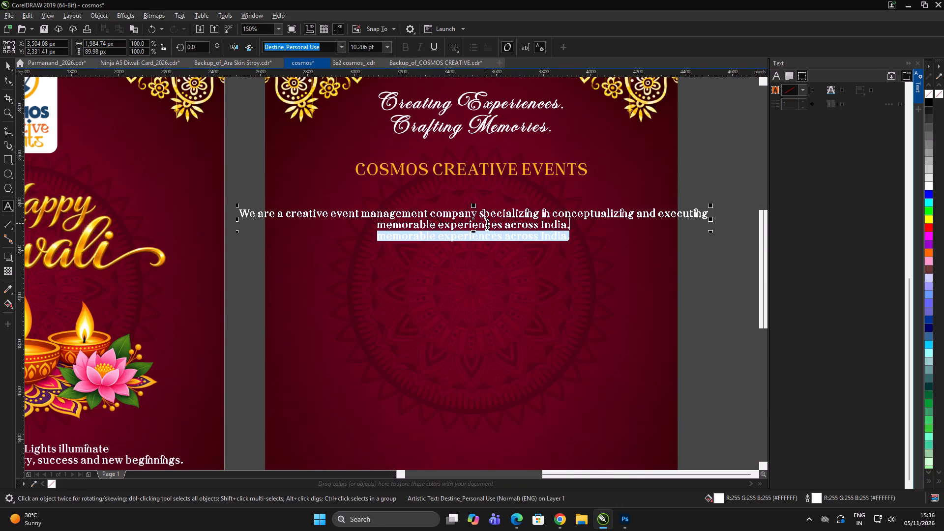
Break the company description after "management" so it runs over three lines.
scroll(439, 224, up, 2)
scroll(402, 206, down, 1)
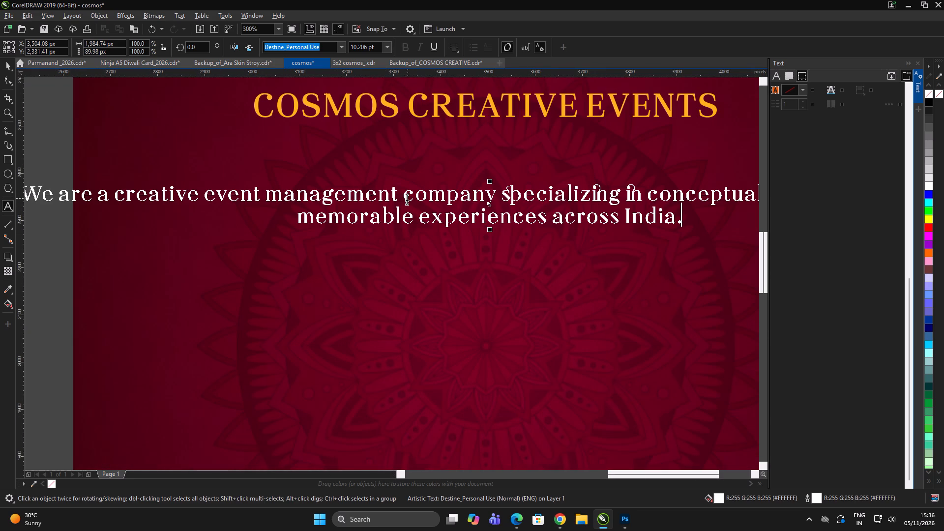
click(400, 197)
key(Return)
click(5, 66)
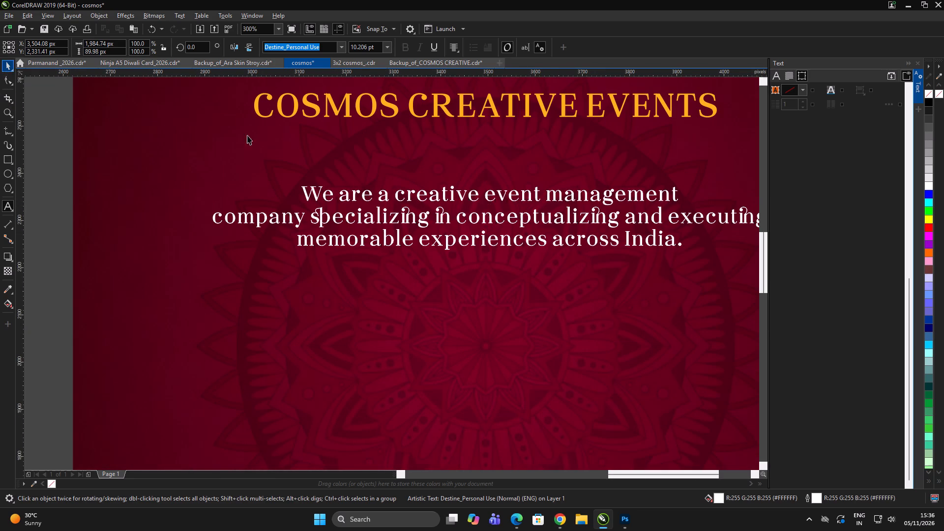
Move the back card's "COSMOS CREATIVE EVENTS" heading down about 94 px, closer to the company description.
scroll(363, 197, down, 1)
drag(468, 154, 465, 178)
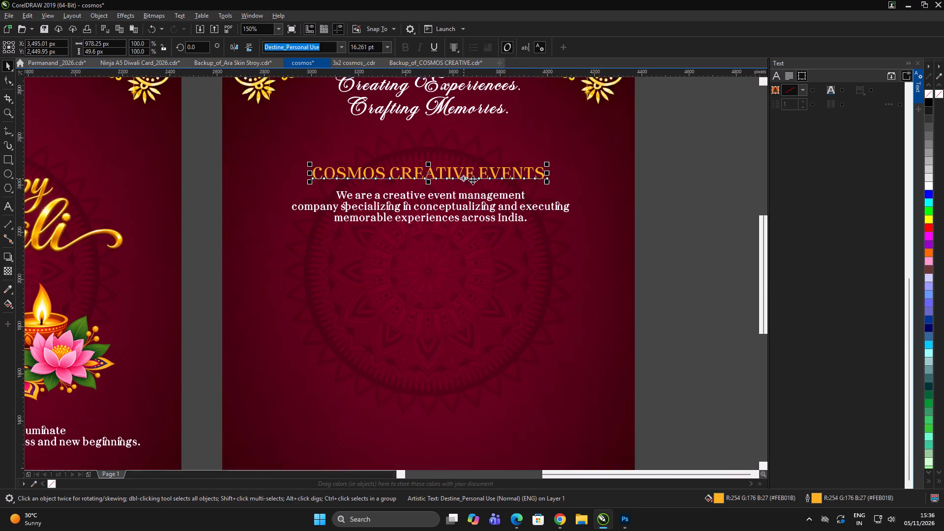
scroll(506, 174, down, 1)
double_click(617, 209)
scroll(525, 180, up, 1)
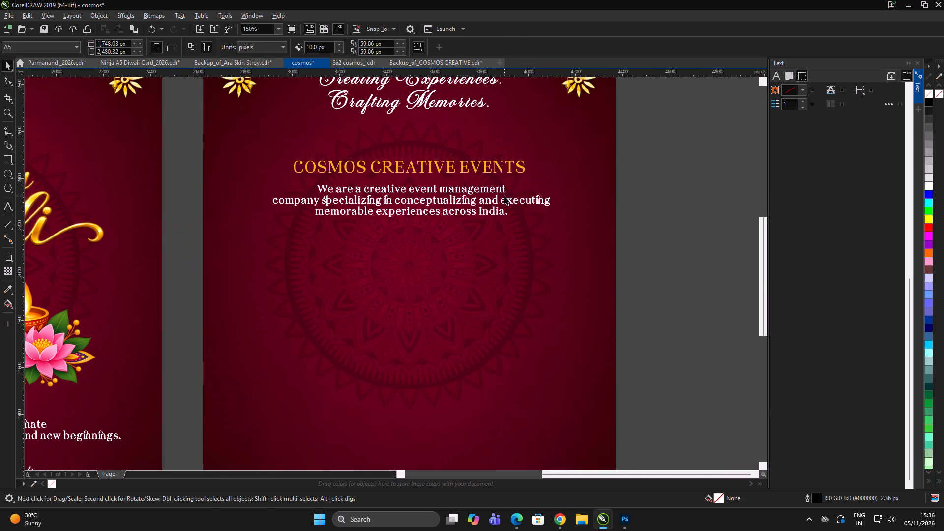
Enlarge the back card's "COSMOS CREATIVE EVENTS" heading from its centre to about 20.57 pt.
click(503, 193)
click(507, 165)
click(524, 170)
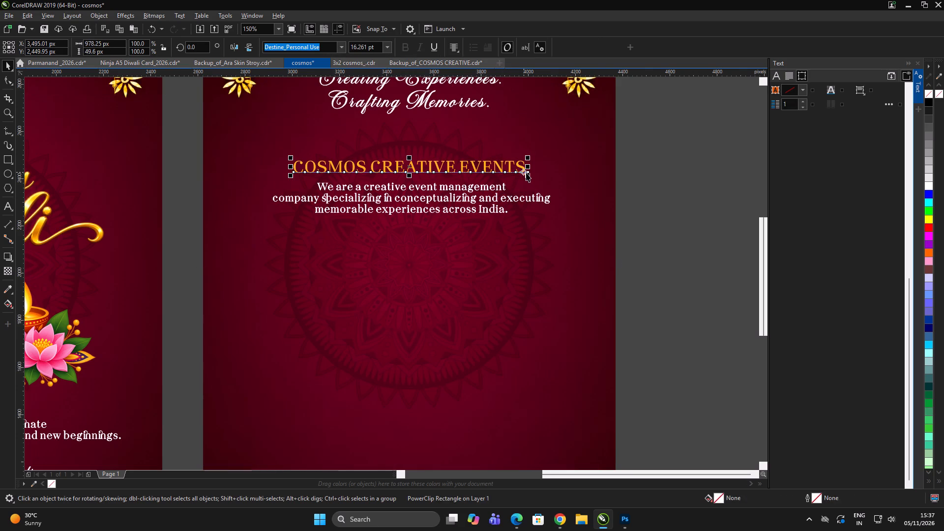
drag(530, 178, 560, 191)
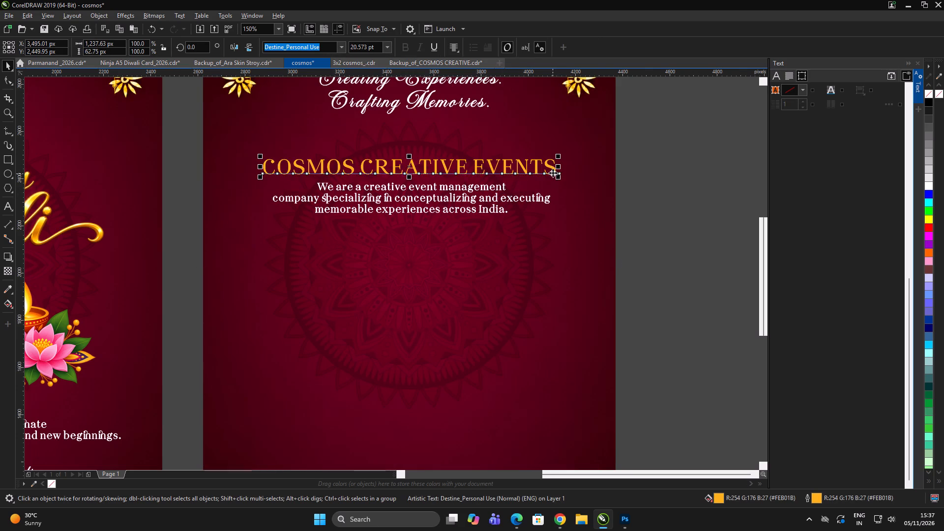
Shift the company heading and description slightly up and the tagline slightly down on the back card.
drag(553, 173, 553, 166)
drag(499, 189, 501, 183)
scroll(440, 177, down, 1)
drag(451, 141, 452, 149)
Change the tagline's font to Back to Black Demo and remove its outline.
scroll(451, 140, up, 2)
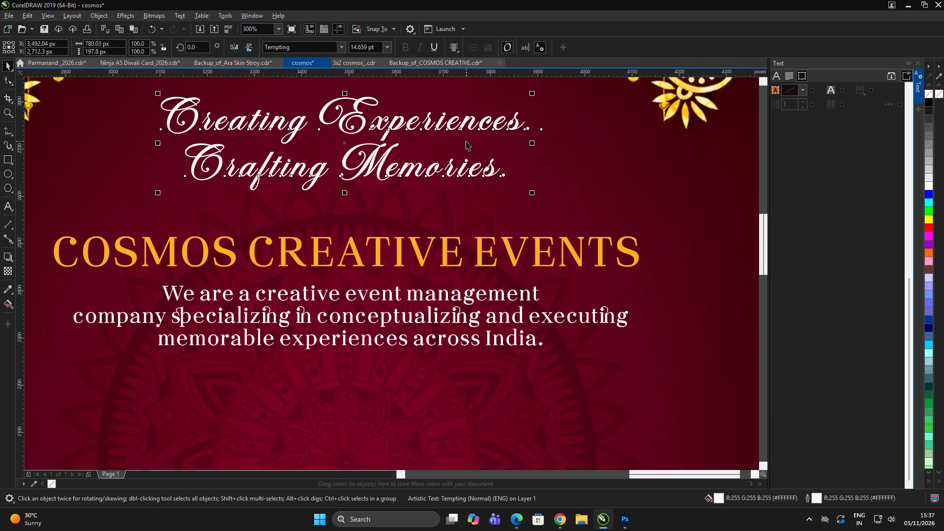
click(343, 50)
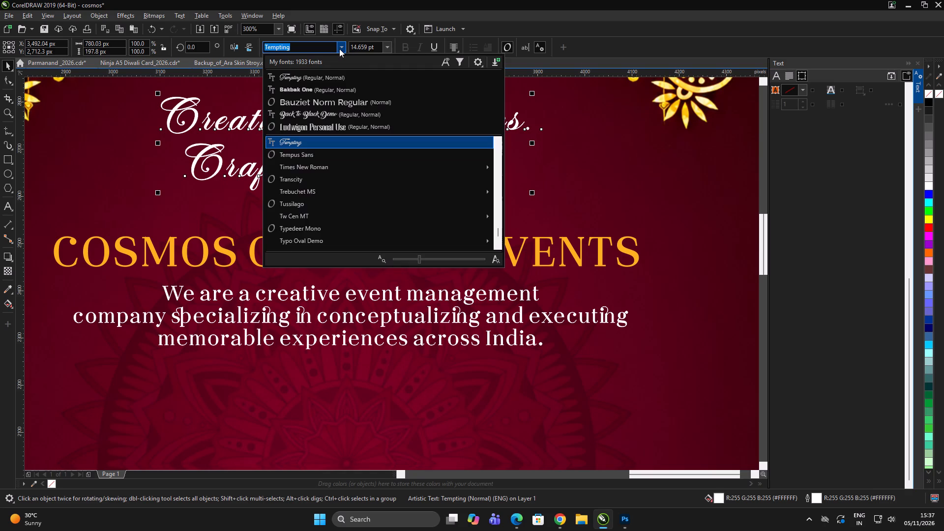
click(343, 114)
right_click(930, 94)
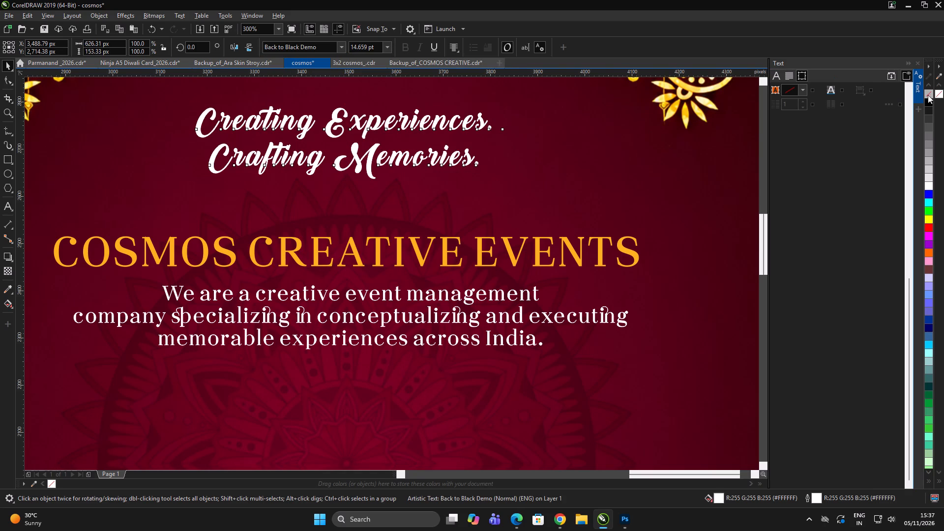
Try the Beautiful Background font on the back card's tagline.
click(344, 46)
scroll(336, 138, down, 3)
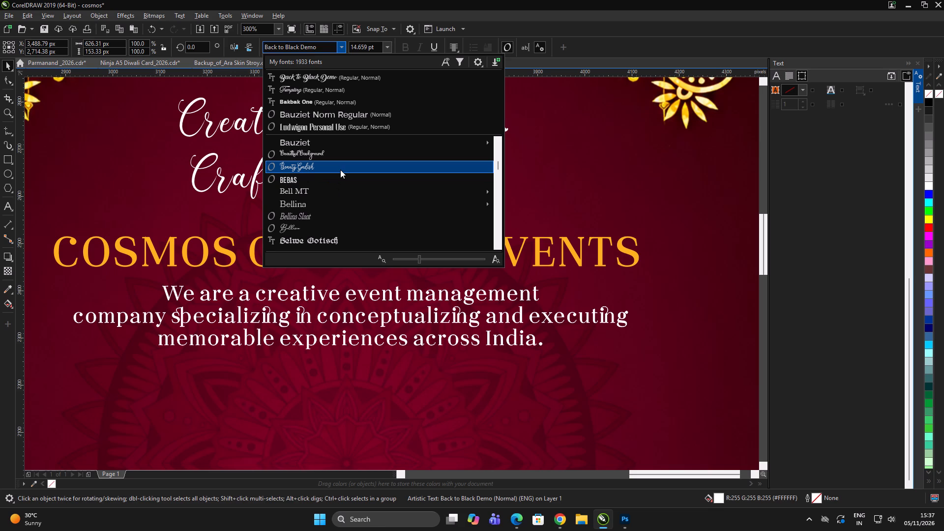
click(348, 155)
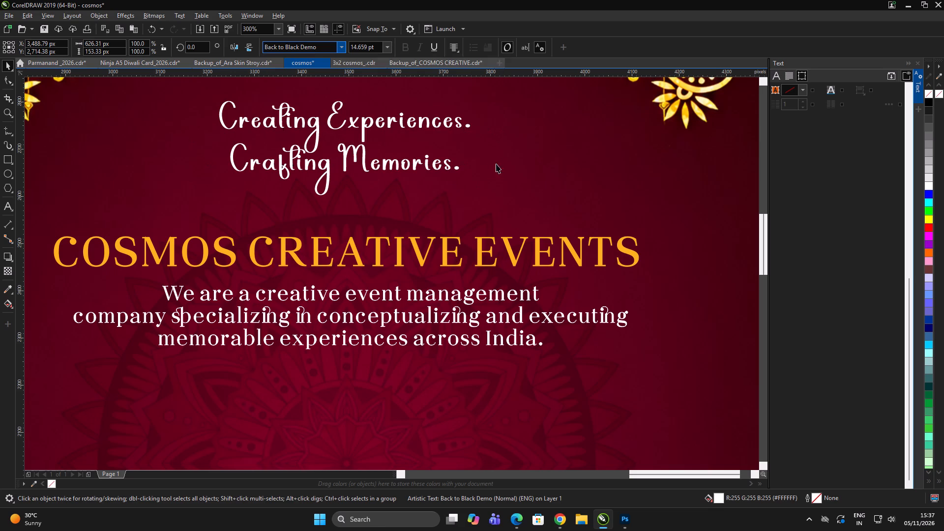
Change the back card's tagline to the Birds of Paradise Personal use font with no outline.
click(339, 48)
scroll(313, 159, down, 2)
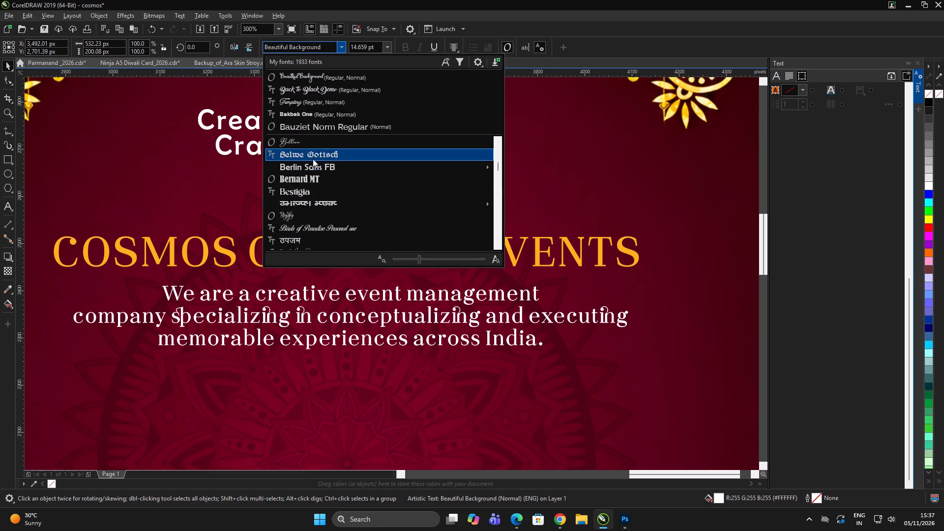
scroll(313, 163, down, 2)
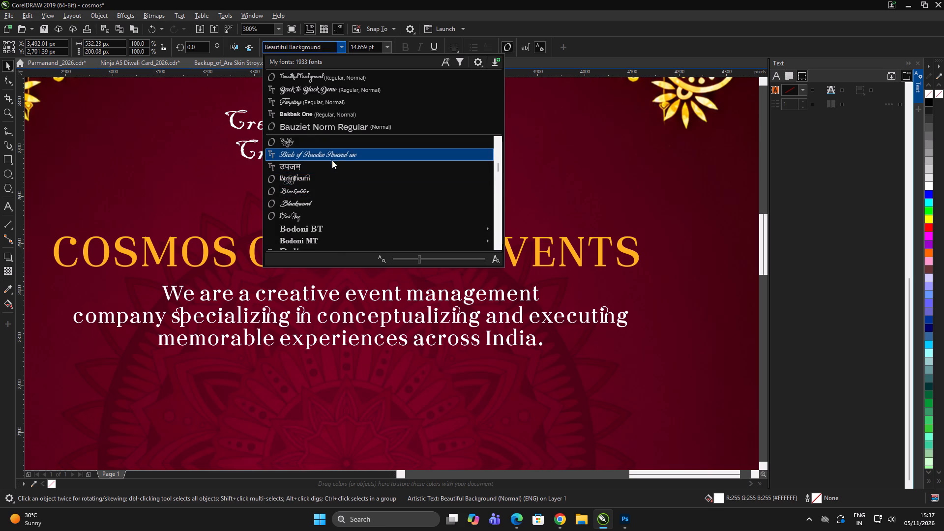
scroll(332, 163, up, 1)
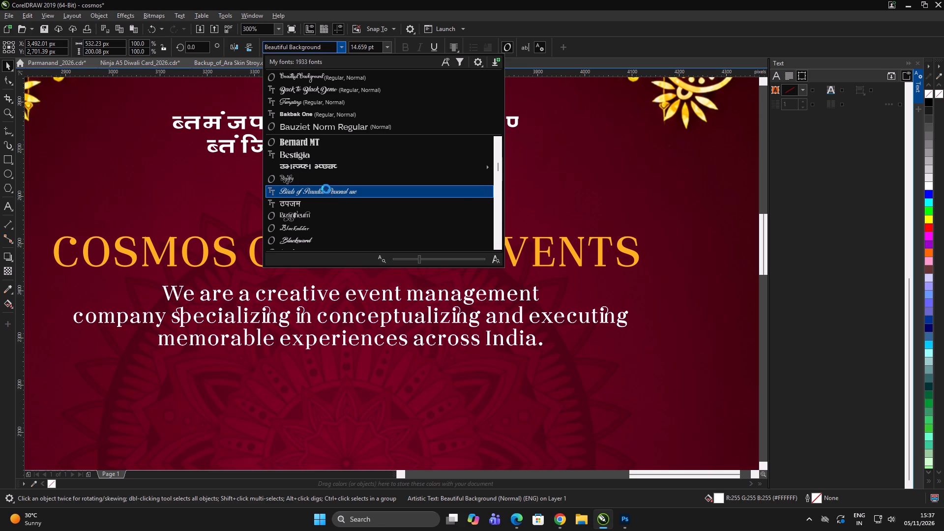
click(326, 189)
right_click(930, 95)
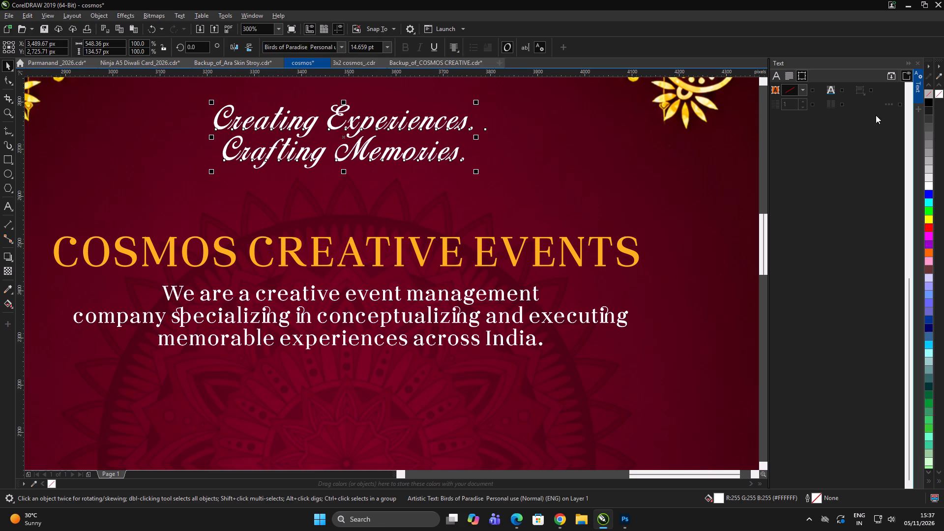
Enlarge the back card's tagline from its centre to about 19.67 pt.
drag(477, 174, 522, 193)
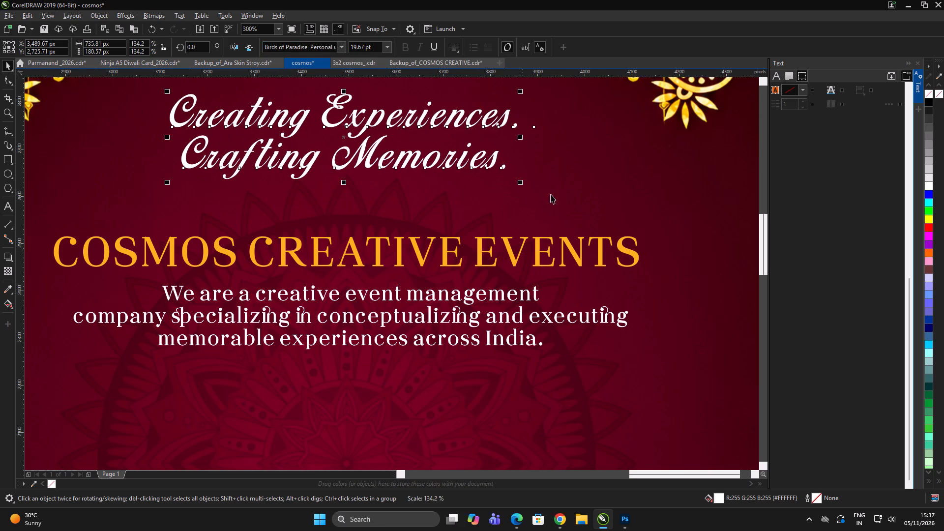
scroll(370, 88, down, 2)
double_click(632, 148)
double_click(635, 146)
double_click(641, 145)
Copy the "OUR EXPERTISE" heading from the content PDF and return to the card design.
key(alt+Tab)
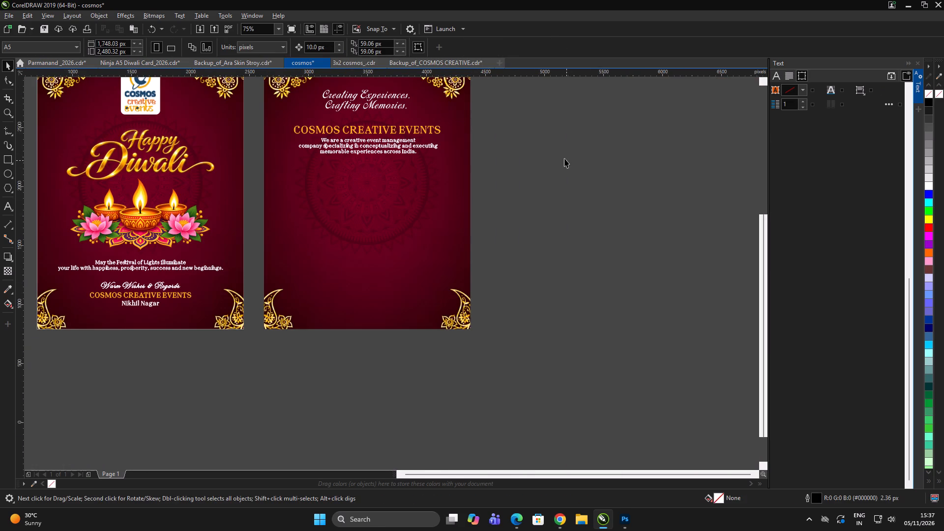
drag(359, 340, 300, 344)
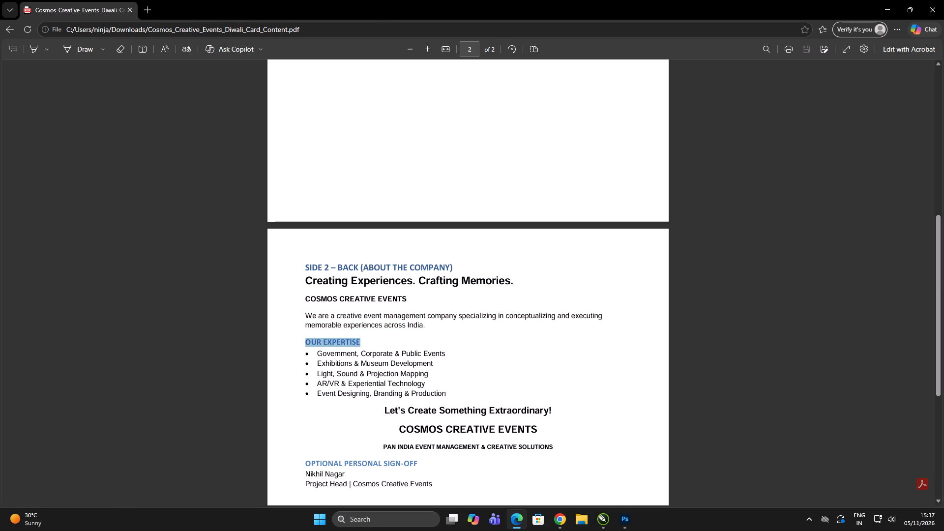
drag(300, 344, 299, 344)
key(ctrl+c)
key(alt+Tab)
Move the company description down about 47 px and set its text alignment to left.
double_click(564, 263)
drag(402, 152, 402, 153)
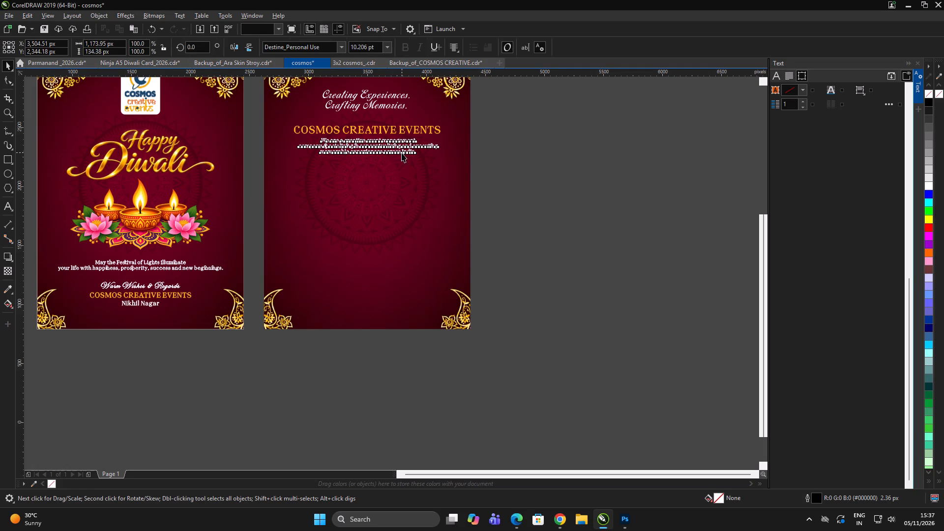
drag(402, 153, 401, 158)
click(453, 49)
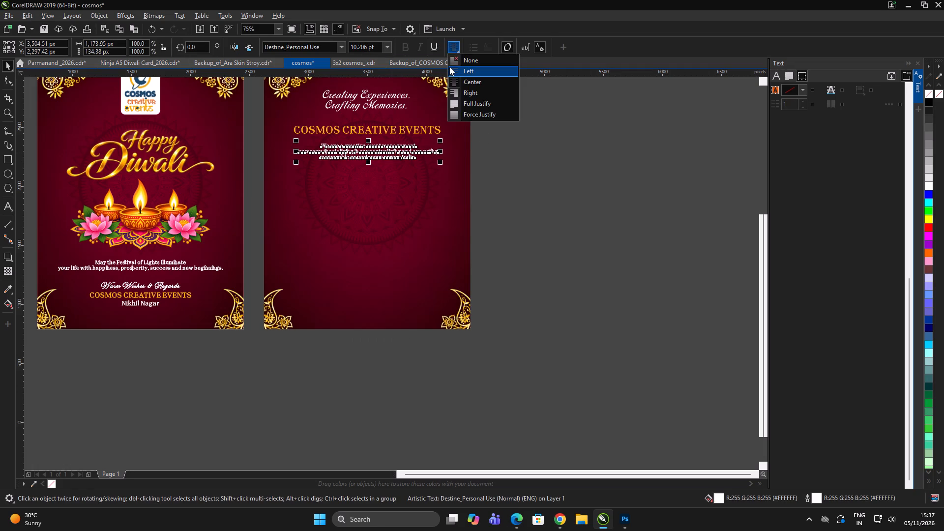
click(450, 67)
click(563, 149)
Align the left edge of the company description with the "COSMOS CREATIVE EVENTS" heading on the back card.
drag(541, 147, 529, 145)
drag(503, 107, 240, 184)
key(l)
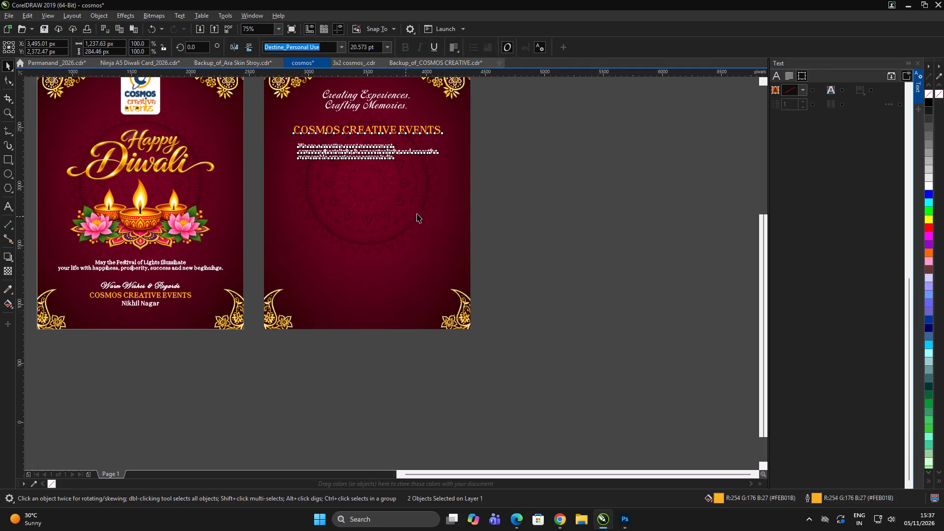
double_click(560, 203)
click(372, 131)
drag(567, 122, 316, 160)
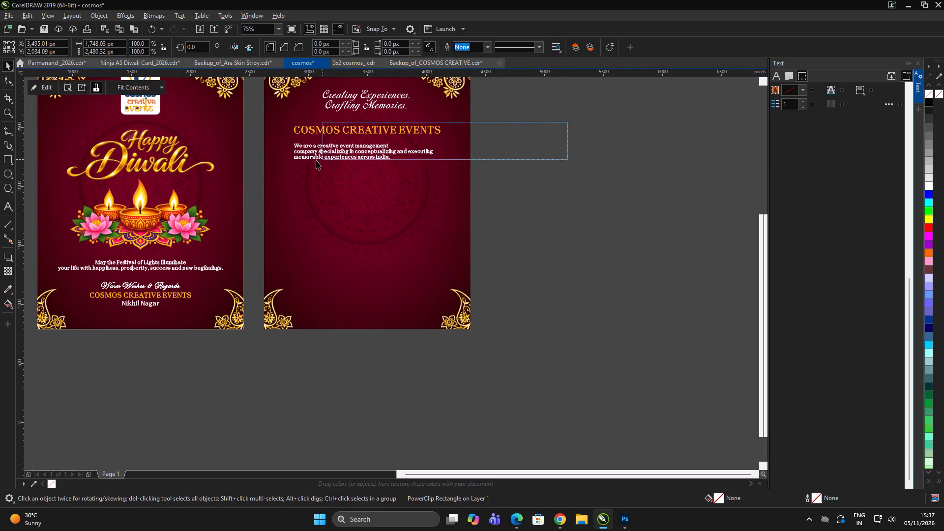
drag(316, 160, 297, 165)
drag(585, 163, 579, 162)
click(370, 158)
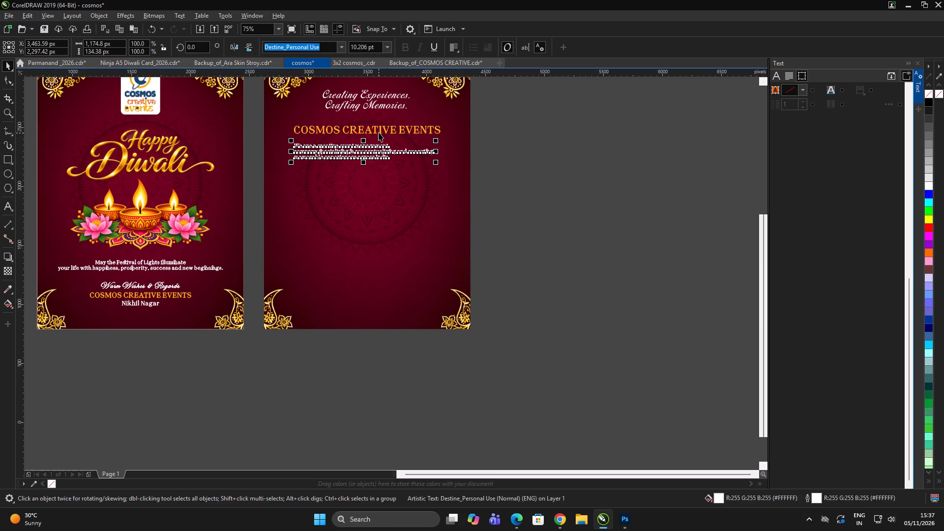
Duplicate the company heading below the description and replace the copy's text with "OUR EXPERTISE".
click(379, 132)
drag(380, 130, 376, 192)
shift+right_click(376, 192)
double_click(375, 192)
key(ctrl+a)
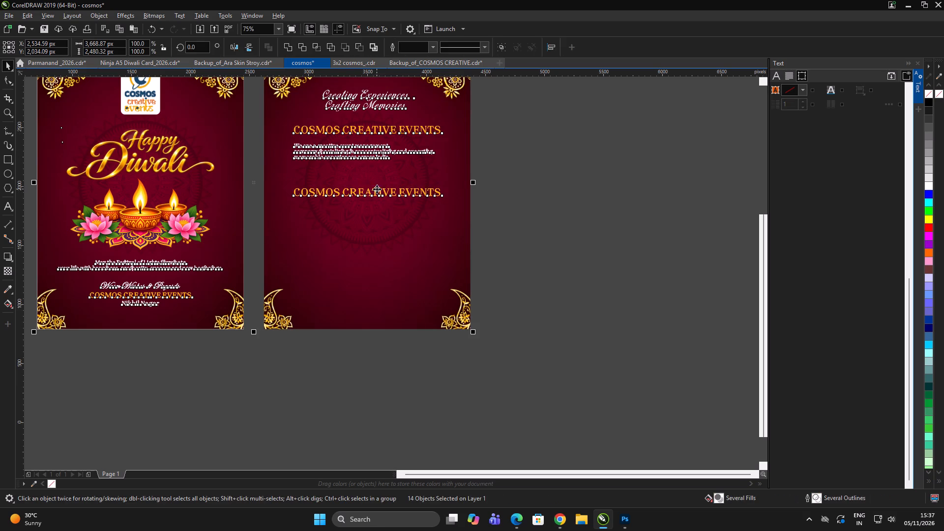
drag(607, 184, 601, 184)
double_click(418, 189)
key(ctrl+a)
key(ctrl+v)
Align the left edge of the "OUR EXPERTISE" heading with the company description above it.
scroll(388, 175, up, 1)
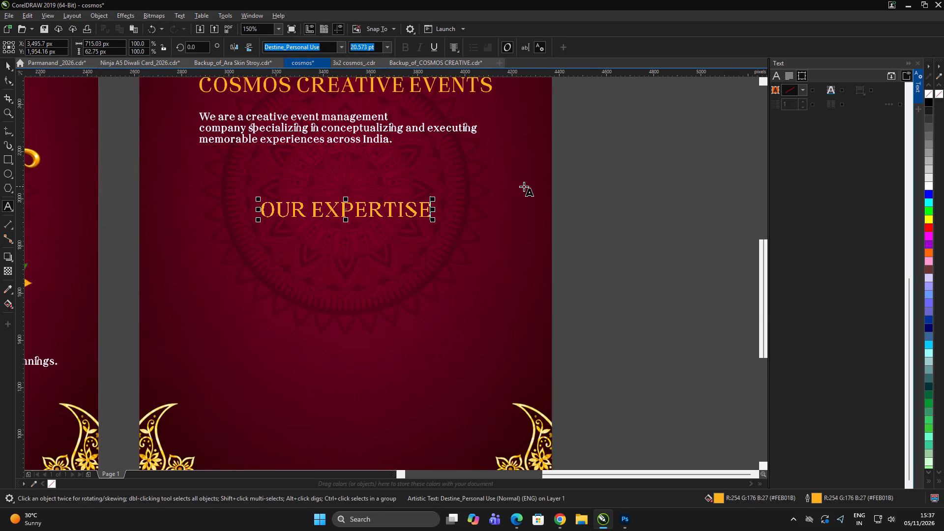
click(8, 66)
shift+click(218, 142)
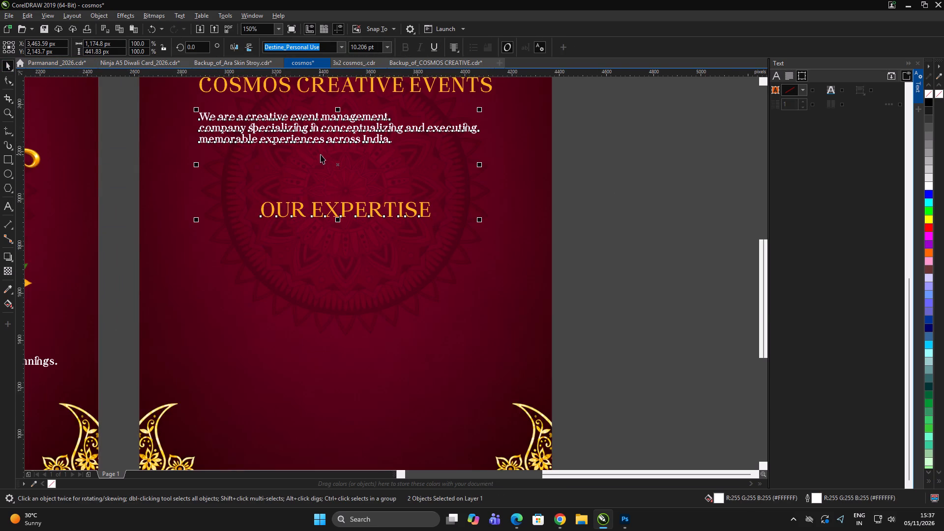
key(l)
click(632, 196)
drag(636, 186, 419, 240)
Duplicate the description beneath "OUR EXPERTISE" and replace its text with the content PDF's "Government, Corporate & Public Events" item.
key(alt+Tab)
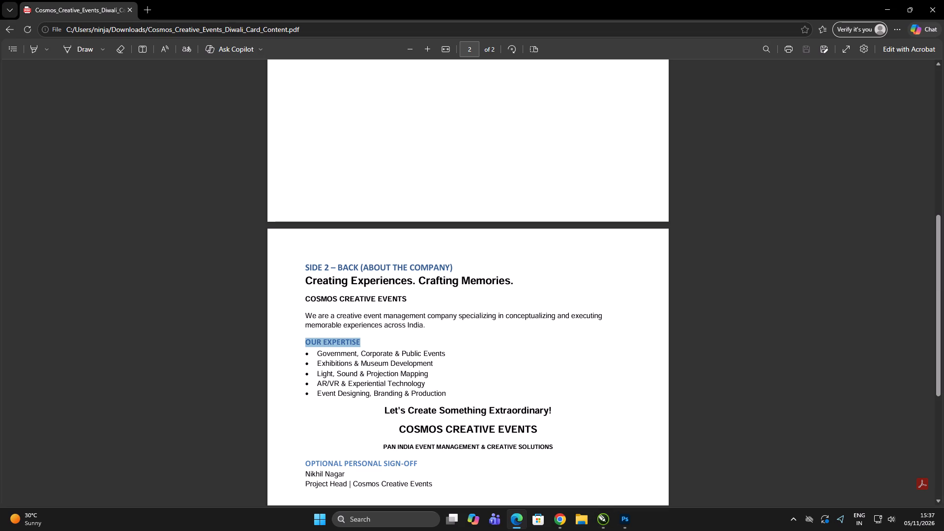
drag(318, 355, 394, 378)
click(446, 366)
drag(449, 351, 360, 354)
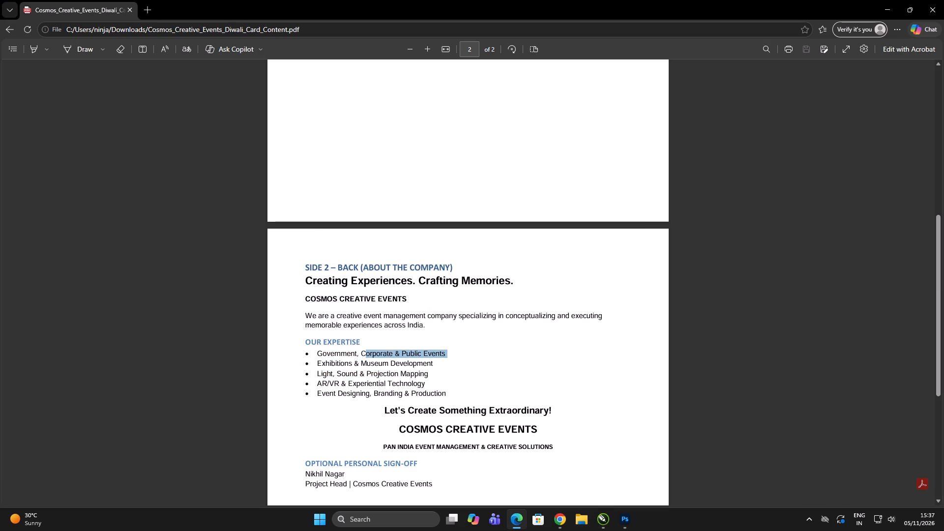
drag(360, 354, 318, 354)
key(ctrl+c)
key(alt+Tab)
click(678, 261)
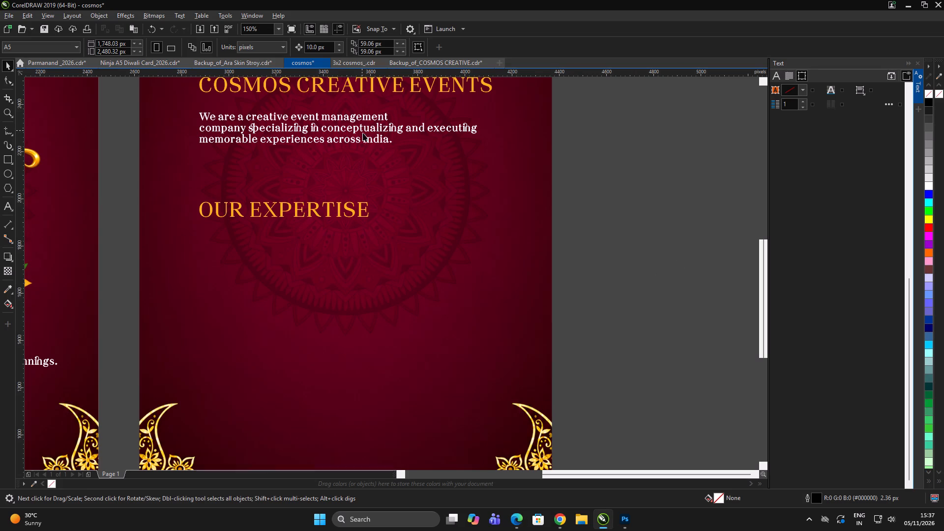
drag(369, 141, 353, 267)
shift+right_click(353, 267)
double_click(353, 267)
key(ctrl+a)
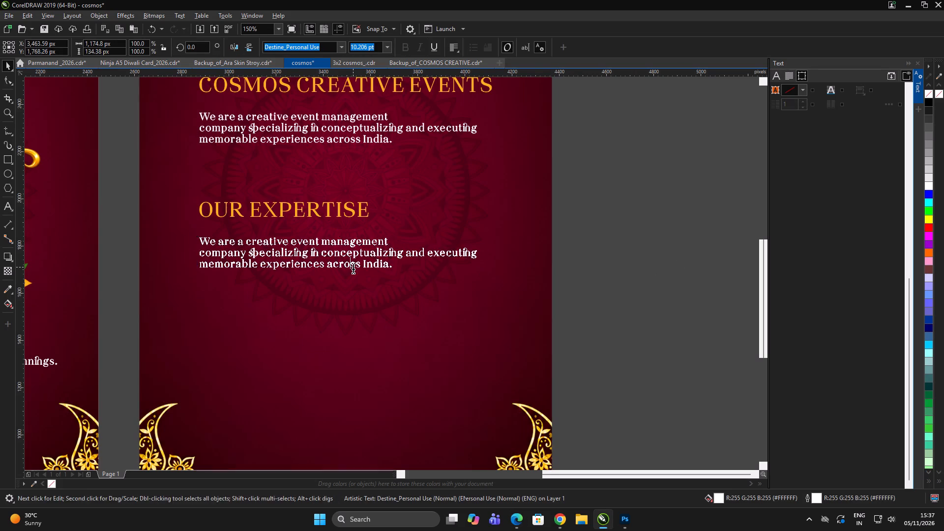
key(ctrl+v)
key(Tab)
Copy "Exhibitions & Museum Development" from the content PDF's expertise list and return to the card design.
key(alt+Tab)
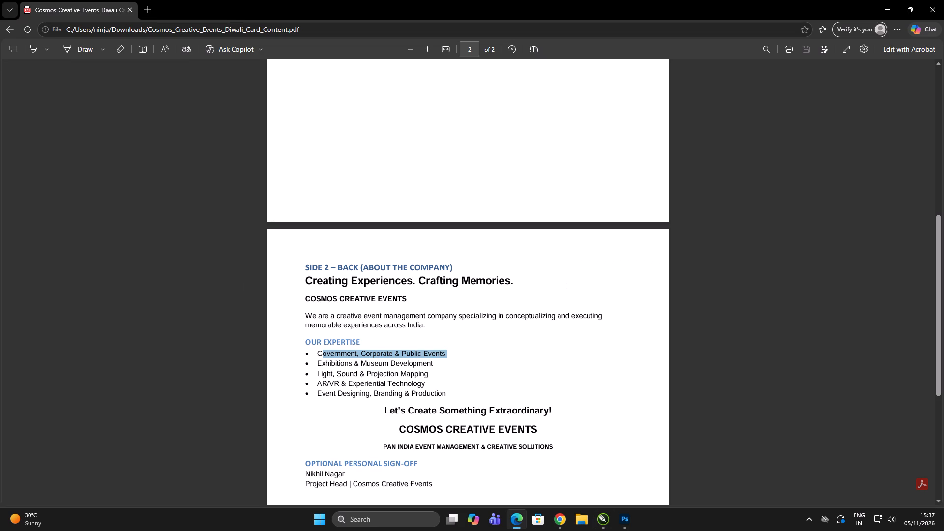
click(316, 357)
drag(317, 363, 430, 367)
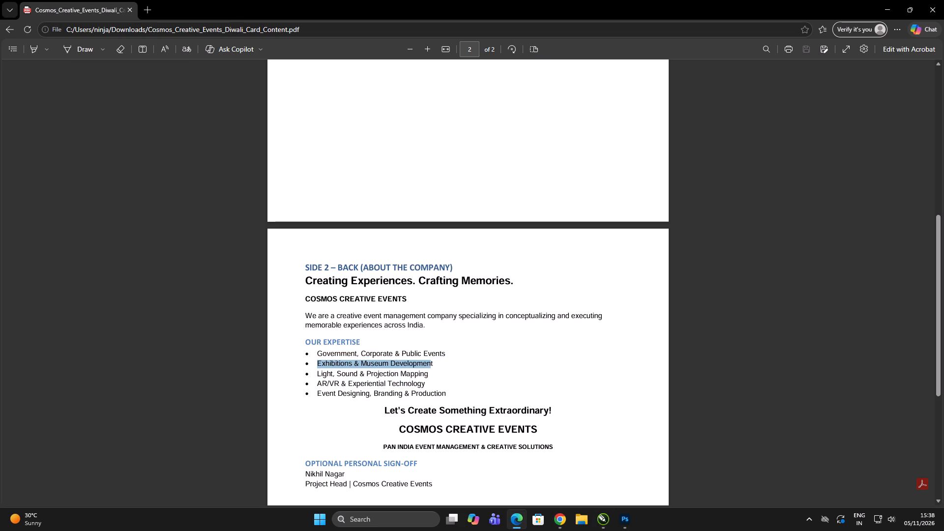
drag(430, 367, 435, 363)
key(ctrl+c)
key(alt+Tab)
Correct the opening word of the first expertise line to "Government".
click(204, 242)
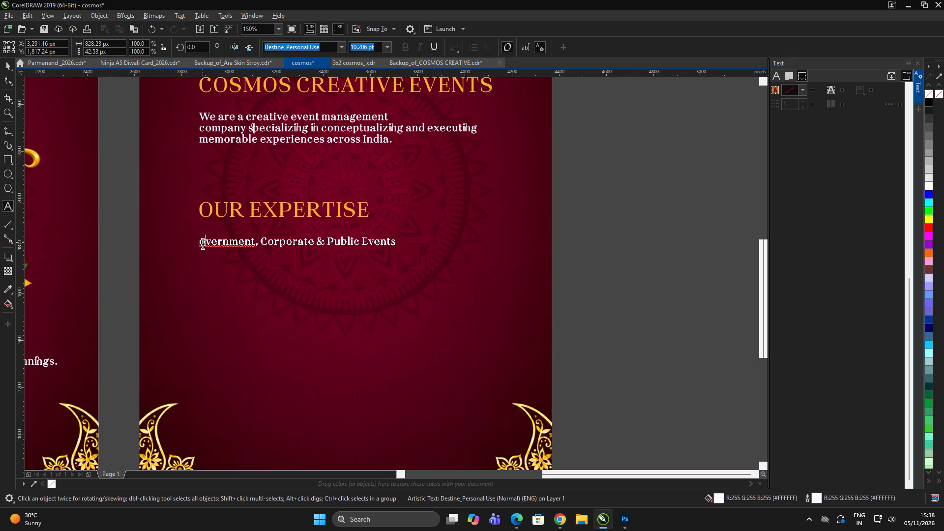
click(203, 242)
click(213, 244)
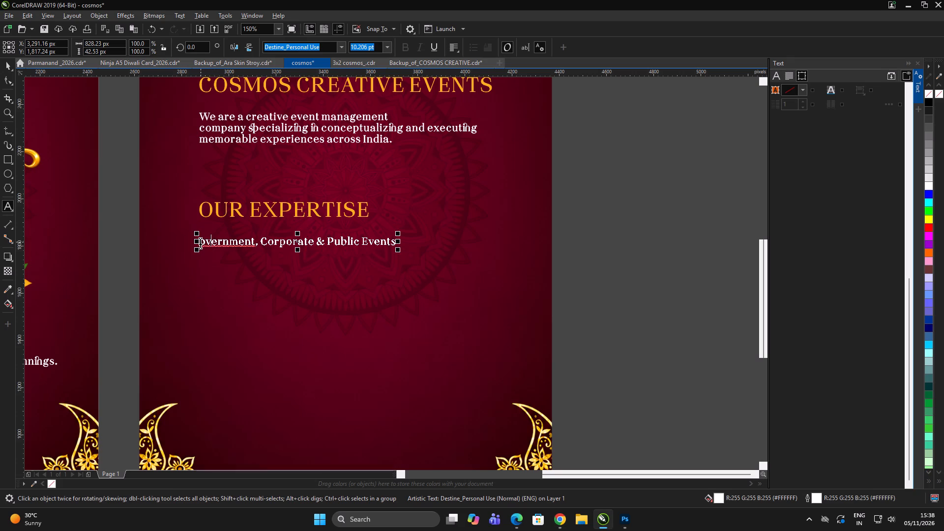
click(200, 242)
key(shift+g)
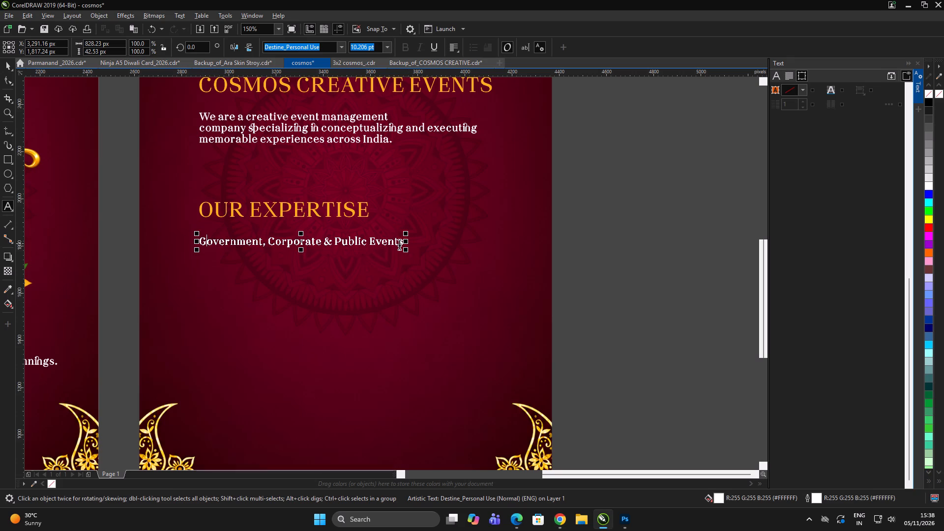
Paste "Exhibitions & Museum Development" as the second line of the expertise text.
click(403, 242)
key(Return)
key(ctrl+v)
key(Tab)
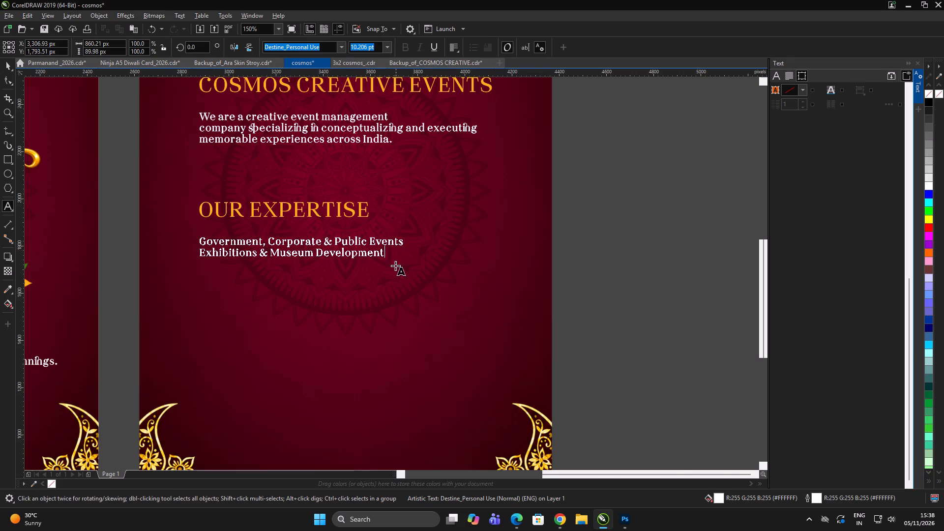
Add "Light, Sound & Projection Mapping" from the content PDF as the third expertise line.
key(alt+Tab)
drag(319, 374, 418, 373)
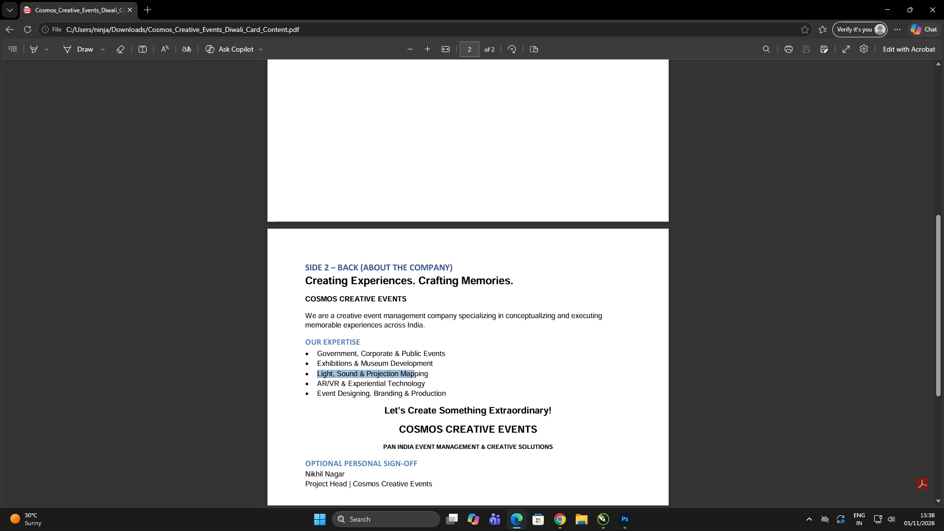
drag(418, 373, 430, 373)
key(ctrl+c)
key(alt+Tab)
key(Return)
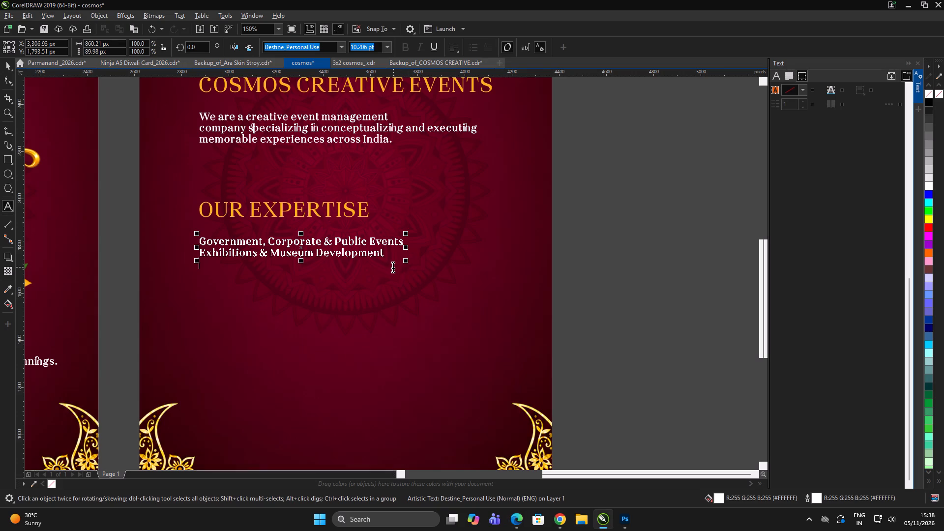
key(ctrl+v)
Add "AR/VR & Experiential Technology" from the content PDF as the fourth expertise line.
key(alt+Tab)
drag(316, 384, 427, 386)
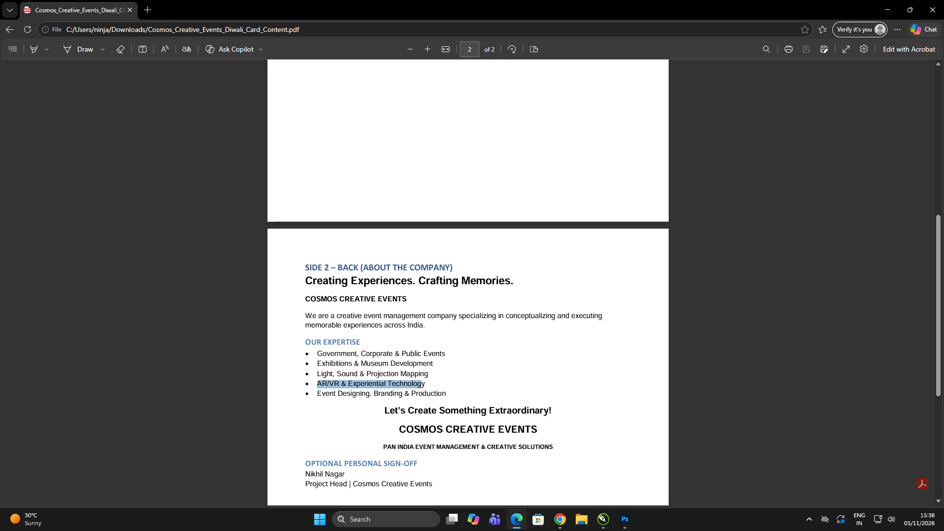
drag(427, 386, 432, 386)
key(ctrl+c)
click(418, 384)
drag(318, 383, 423, 383)
drag(423, 383, 428, 383)
key(ctrl+c)
key(alt+Tab)
key(Return)
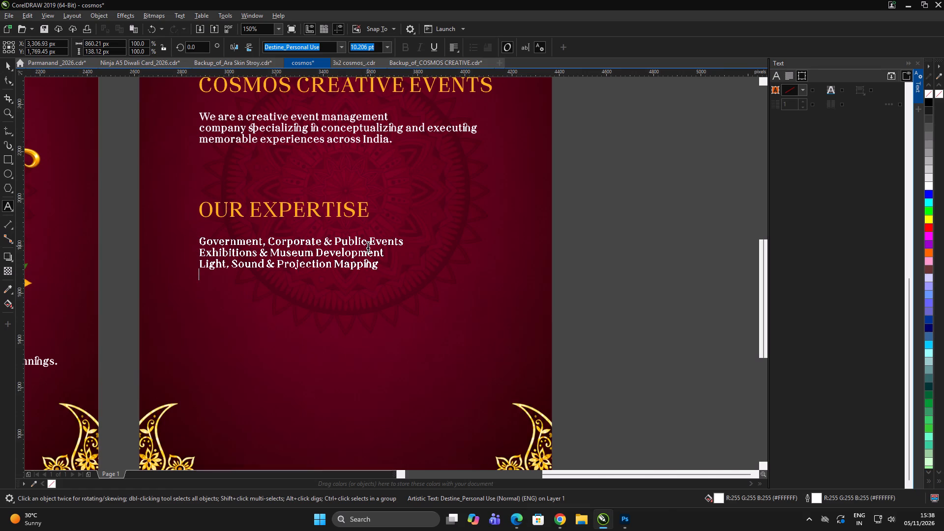
key(ctrl+v)
Add "Event Designing, Branding & Production" from the content PDF as the fifth expertise line.
key(alt+Tab)
drag(315, 395, 446, 396)
key(ctrl+c)
key(alt+Tab)
key(Return)
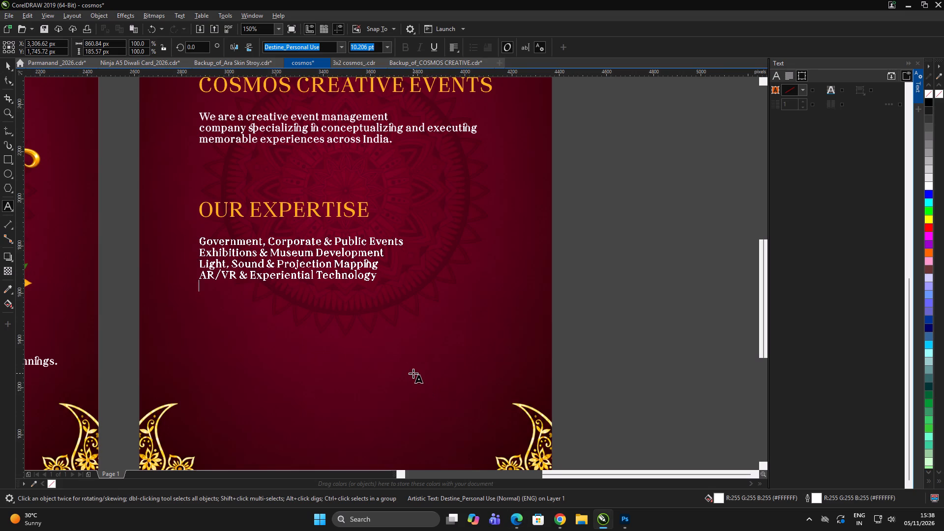
key(ctrl+v)
Copy the line "Let's Create Something Extraordinary!" from the content PDF and return to the card.
key(alt+Tab)
drag(382, 410, 521, 414)
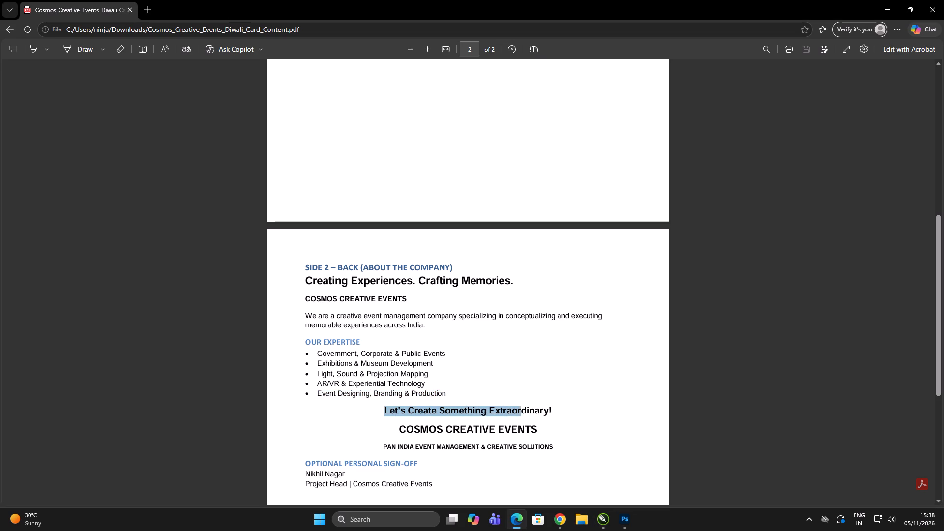
drag(521, 414, 559, 410)
key(ctrl+c)
key(alt+Tab)
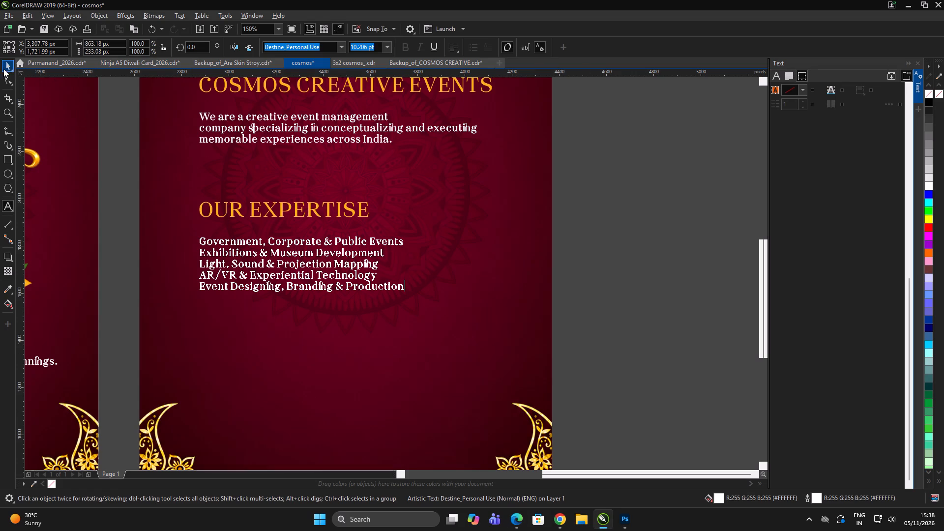
Increase the line spacing of the five-line expertise list slightly with the Shape tool.
click(4, 62)
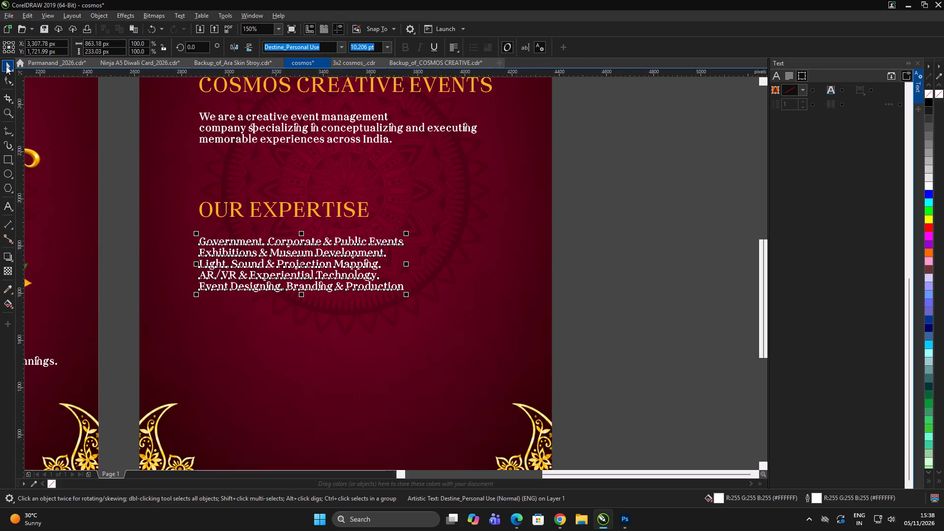
click(6, 66)
click(4, 75)
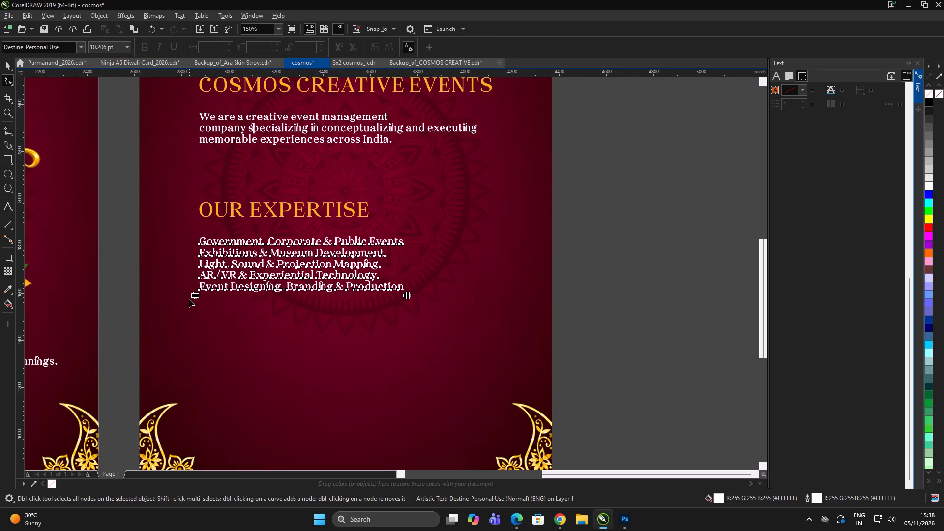
drag(195, 296, 196, 307)
key(space)
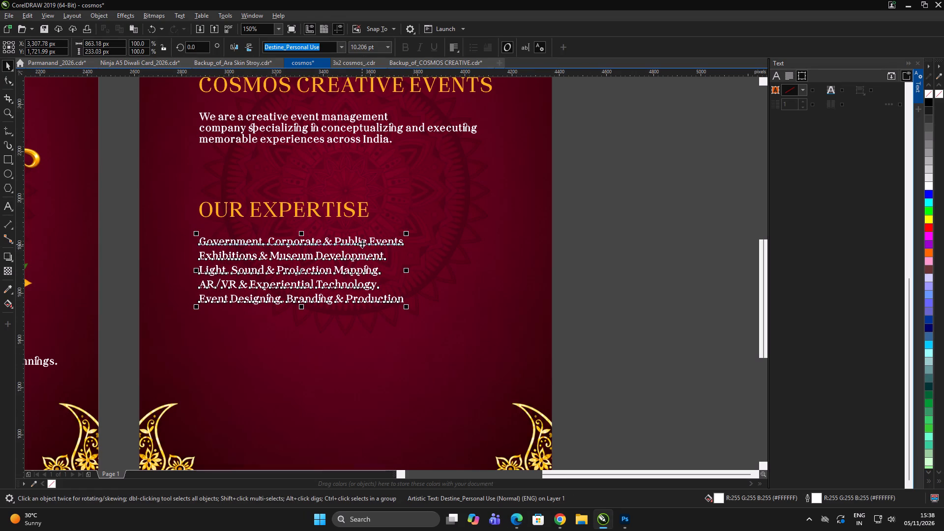
Tighten the gaps by moving the expertise list up under its heading and the COSMOS CREATIVE EVENTS heading down to its paragraph.
drag(362, 243, 363, 236)
scroll(339, 248, down, 1)
double_click(506, 268)
scroll(357, 190, up, 1)
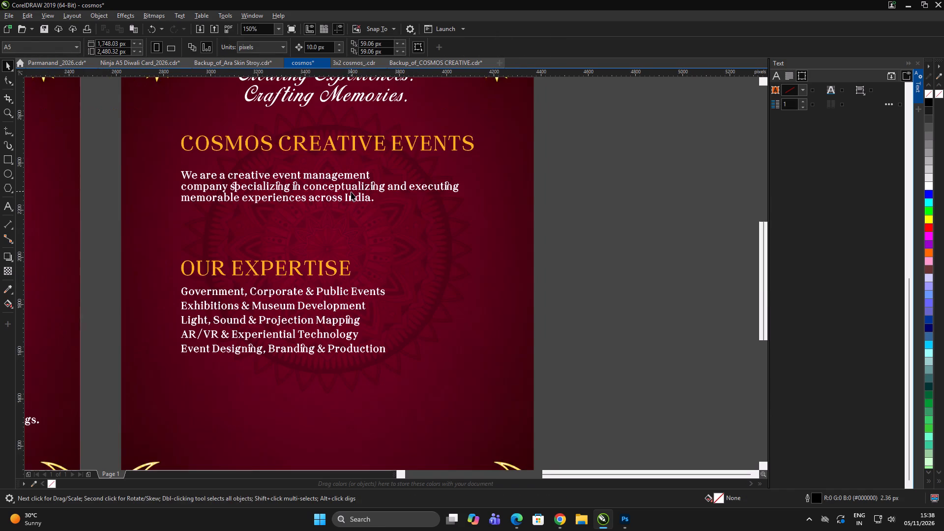
click(348, 200)
drag(345, 150, 345, 159)
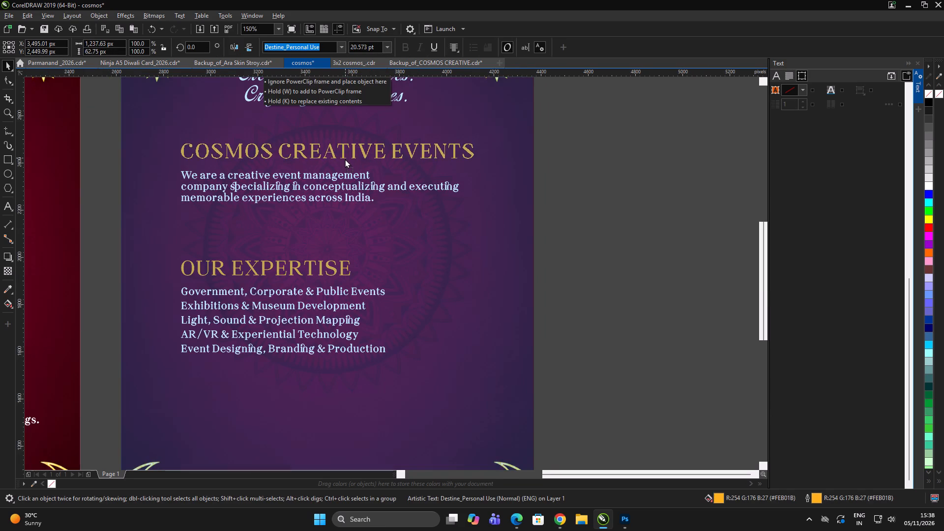
drag(345, 159, 345, 160)
drag(677, 157, 671, 156)
drag(671, 133, 149, 223)
scroll(564, 229, down, 2)
double_click(596, 228)
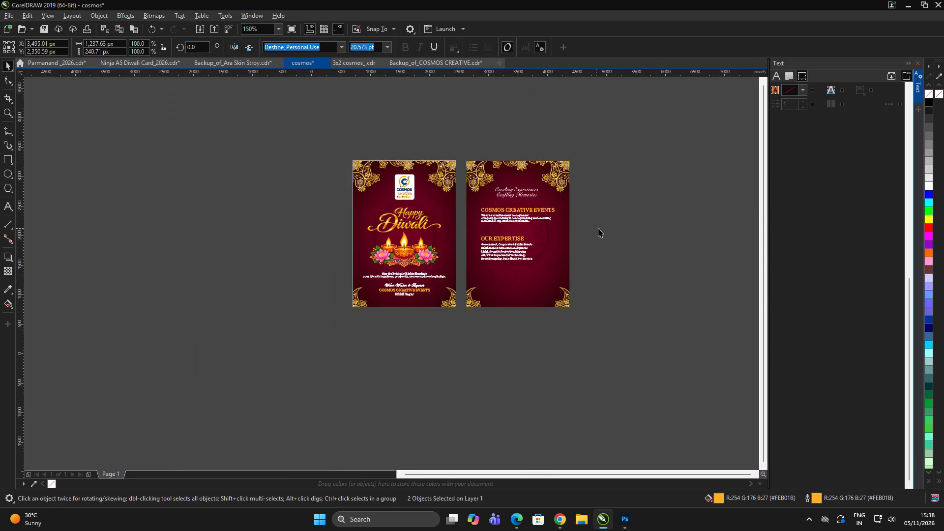
Group both headings with their text blocks and centre the group horizontally on the back page.
scroll(573, 206, up, 1)
drag(598, 196, 366, 333)
key(ctrl+g)
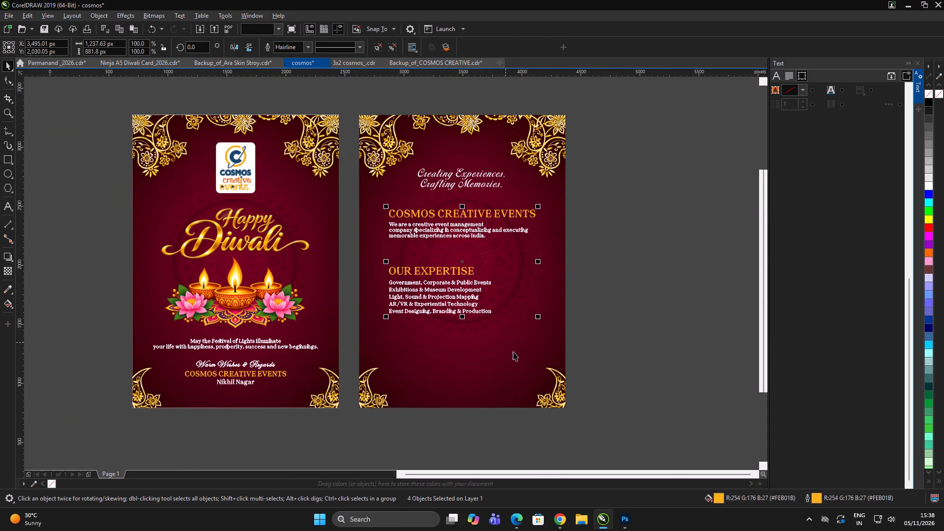
shift+click(512, 354)
key(c)
double_click(624, 317)
Draw a flat rectangle about 1121 by 27 px between the company paragraph and the OUR EXPERTISE heading.
click(446, 225)
scroll(482, 246, up, 1)
key(F6)
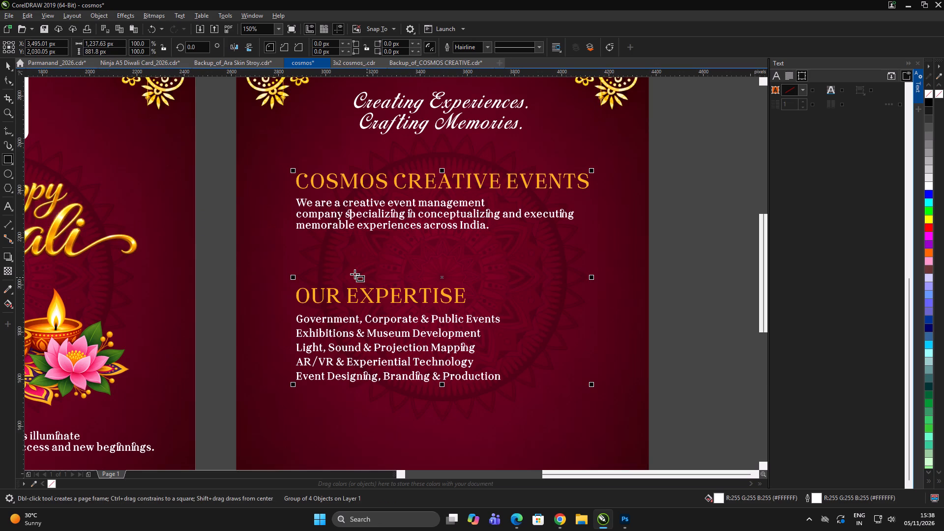
drag(314, 248, 579, 255)
key(space)
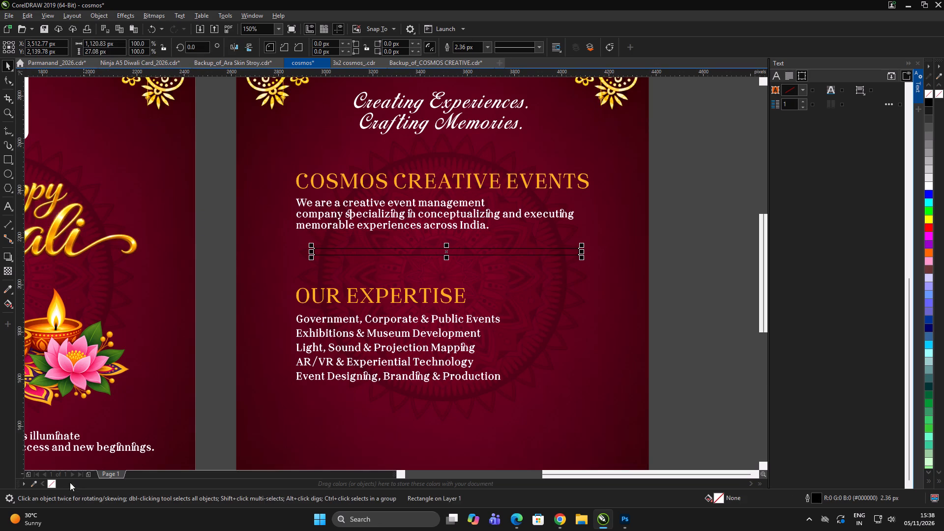
Fill the rectangle with the headings' orange #FEB01B, sampled from OUR EXPERTISE, and remove its outline.
click(8, 295)
scroll(325, 291, up, 1)
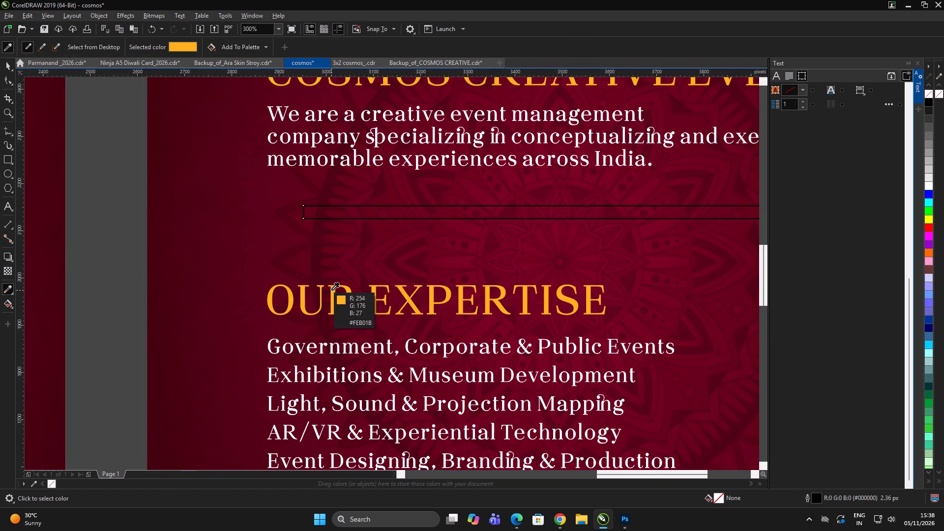
click(331, 290)
scroll(351, 208, up, 2)
click(348, 216)
key(space)
click(323, 213)
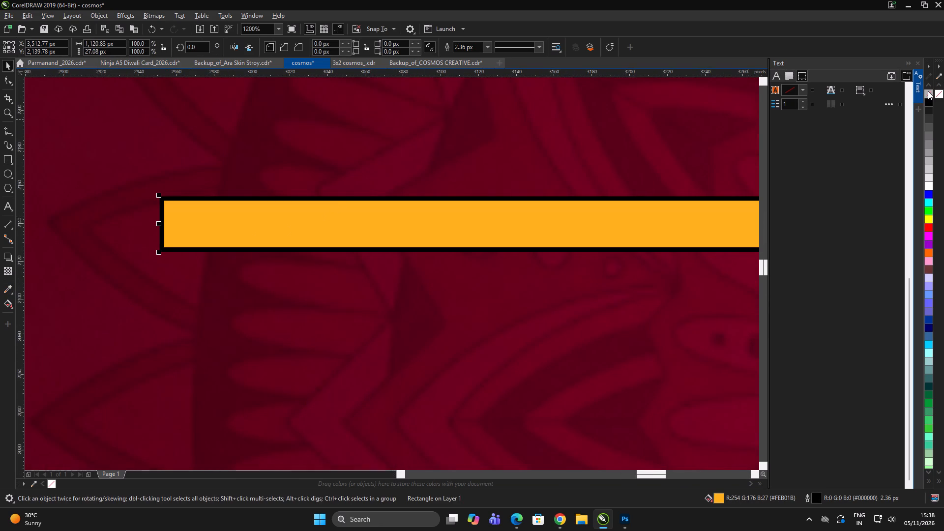
right_click(928, 91)
scroll(545, 179, down, 7)
Align the orange bar's left edge with the text group and stretch its right end farther outward.
shift+click(471, 175)
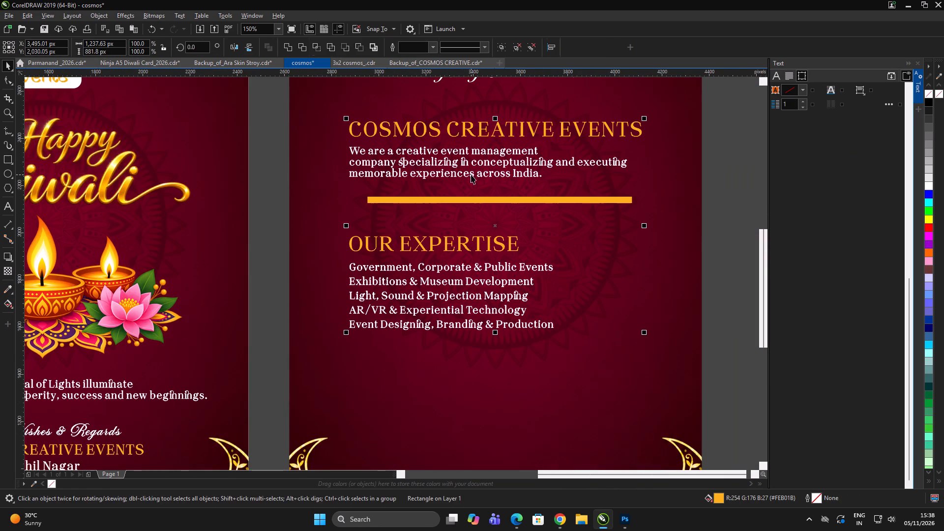
key(l)
click(698, 216)
click(584, 202)
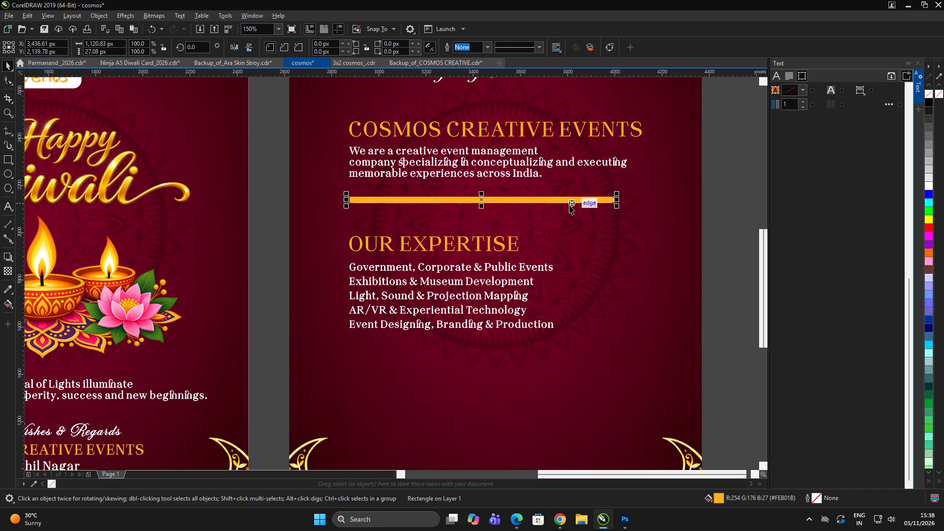
drag(619, 199, 676, 201)
Apply a linear transparency to the orange bar so it fades out towards its right end.
scroll(663, 199, up, 1)
click(12, 272)
drag(319, 199, 549, 199)
key(space)
Reduce the orange bar's height to make it a thin divider line.
scroll(276, 214, up, 1)
drag(438, 204, 442, 198)
scroll(431, 199, down, 4)
double_click(611, 195)
drag(612, 195, 605, 195)
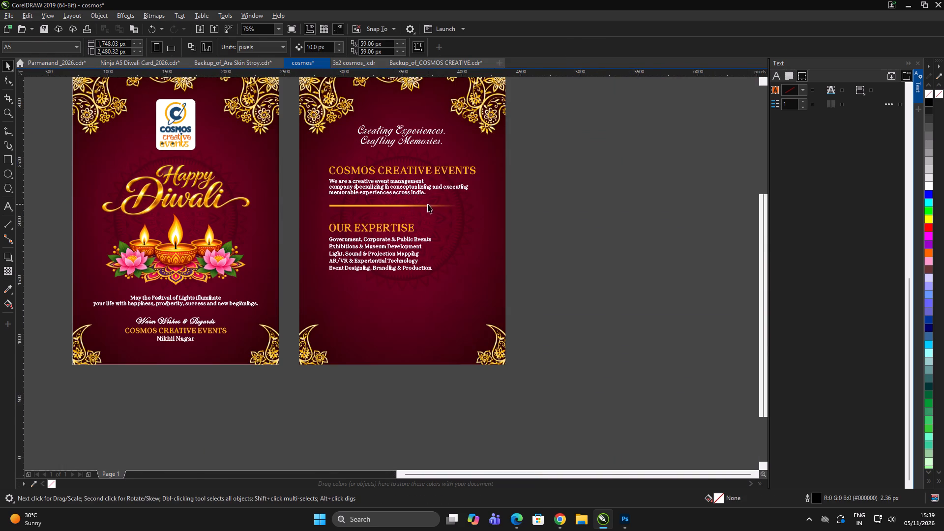
click(427, 206)
triple_click(664, 226)
Duplicate the front greeting message below the expertise list and replace its text with "Let's Create Something Extraordinary!" from the PDF.
key(alt+Tab)
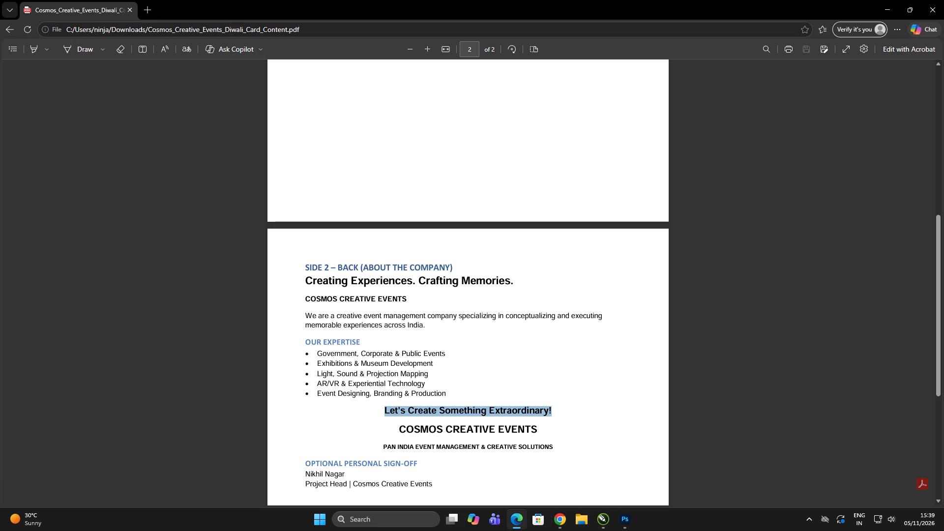
scroll(415, 307, down, 3)
key(ctrl+c)
key(alt+Tab)
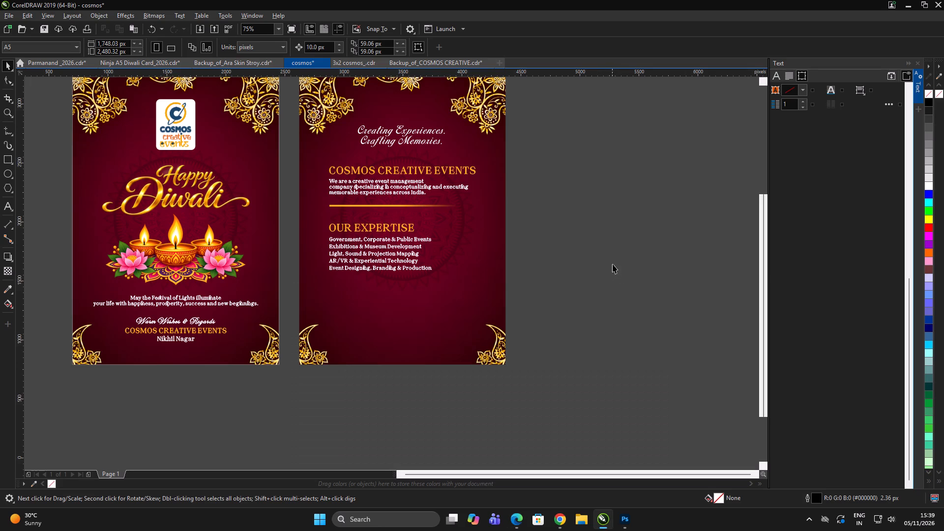
double_click(613, 263)
click(212, 307)
drag(212, 304, 441, 301)
right_click(441, 301)
double_click(441, 300)
key(ctrl+a)
key(ctrl+v)
scroll(456, 298, up, 1)
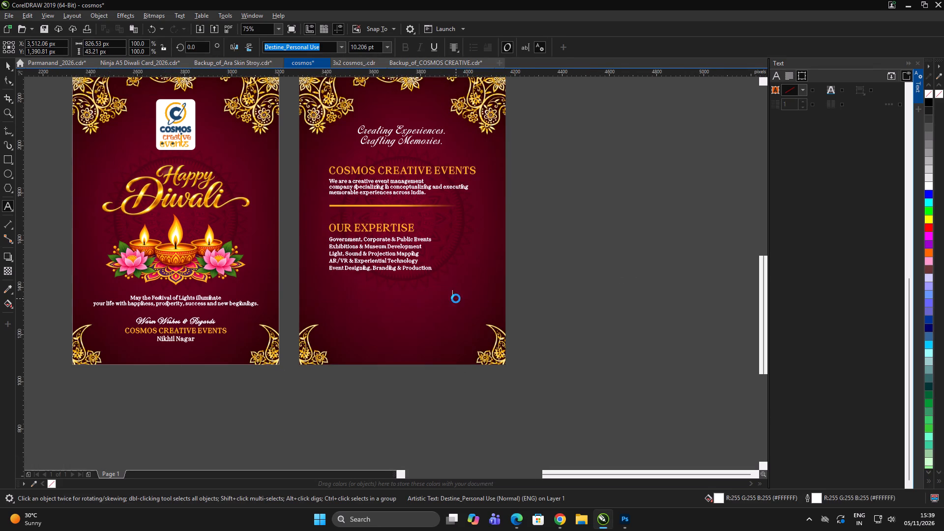
key(alt+Tab)
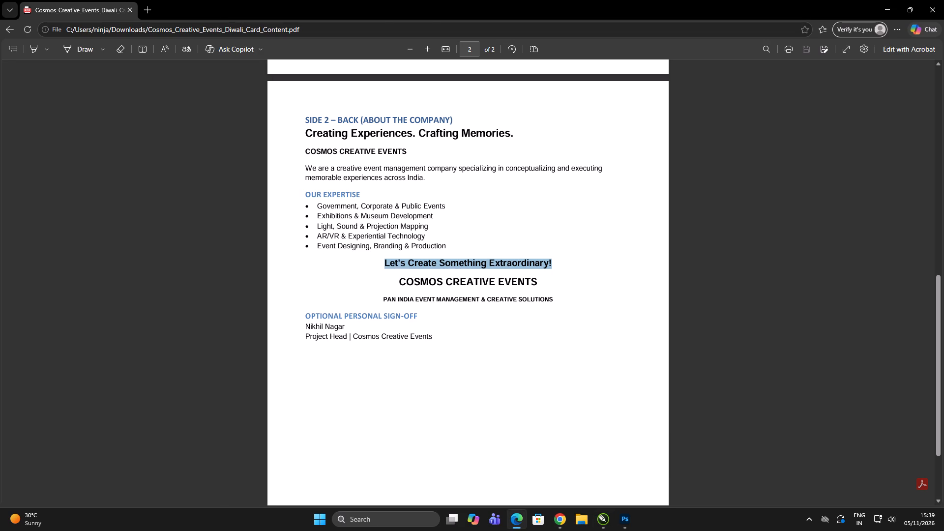
key(alt+Tab)
scroll(421, 274, down, 1)
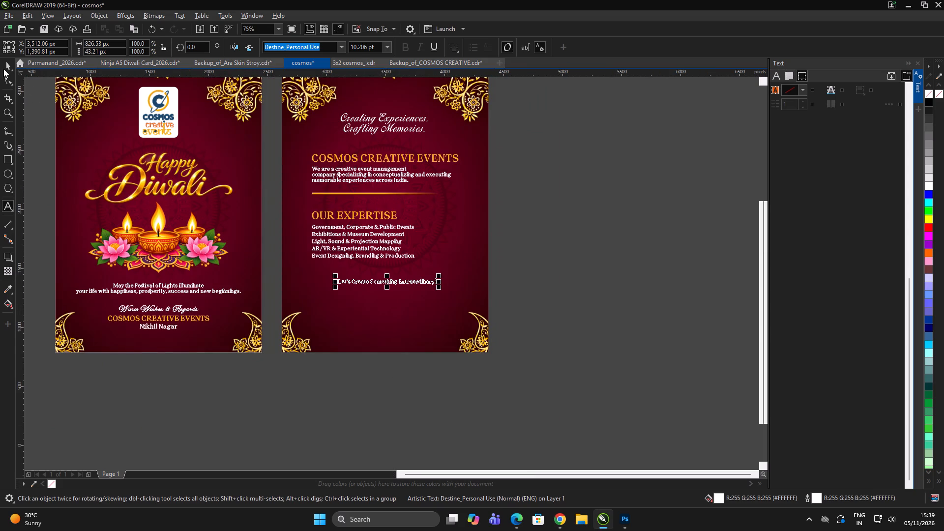
click(9, 67)
Duplicate the front's COSMOS CREATIVE EVENTS line onto the back, centre it horizontally, and place it just below "Let's Create Something Extraordinary!".
drag(206, 321, 432, 303)
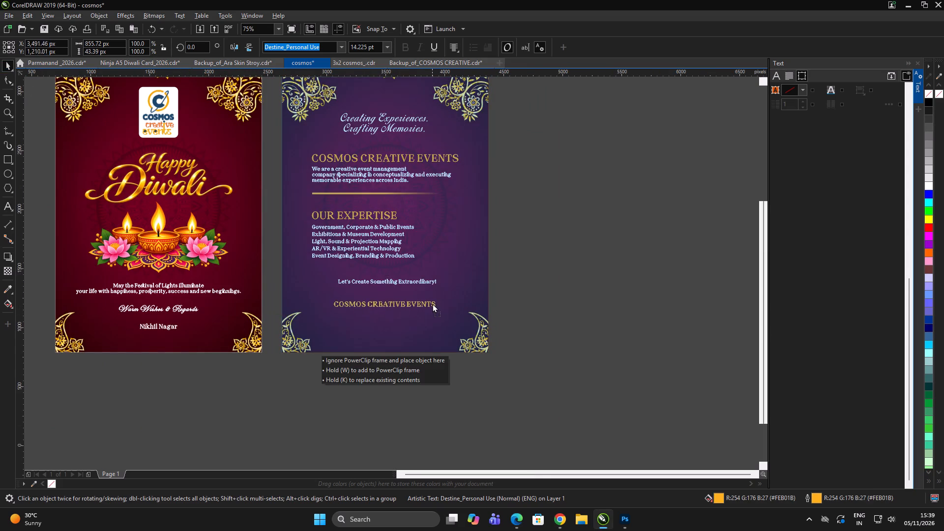
drag(432, 303, 433, 298)
right_click(433, 298)
scroll(435, 295, up, 2)
shift+click(465, 267)
key(c)
click(595, 260)
scroll(412, 302, up, 1)
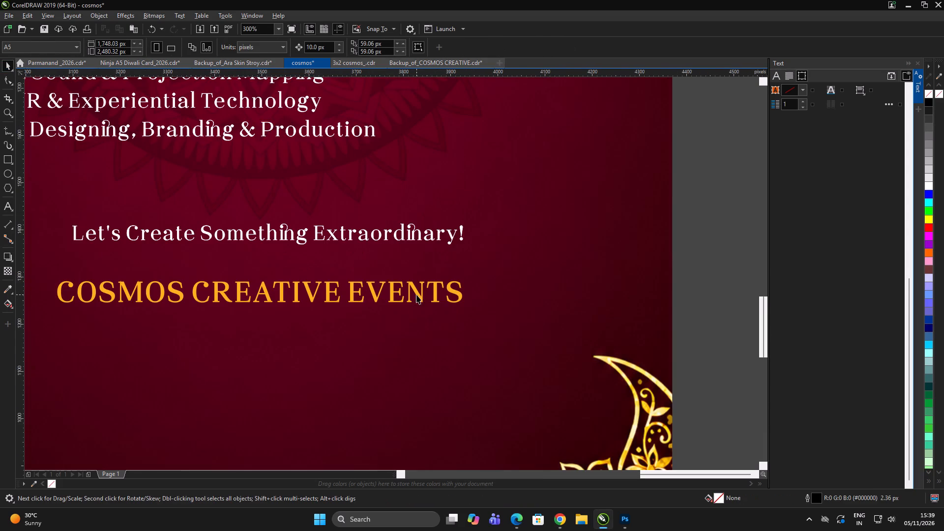
drag(416, 294, 424, 270)
Add "PAN INDIA EVENT MANAGEMENT & CREATIVE SOLUTIONS" from the content PDF as new text below the company name.
key(alt+Tab)
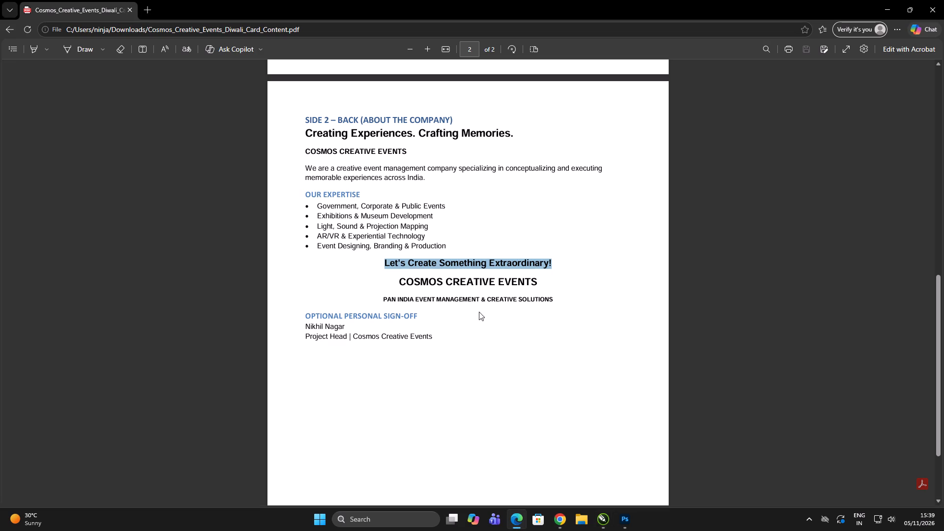
drag(383, 297, 559, 299)
key(ctrl+c)
key(alt+Tab)
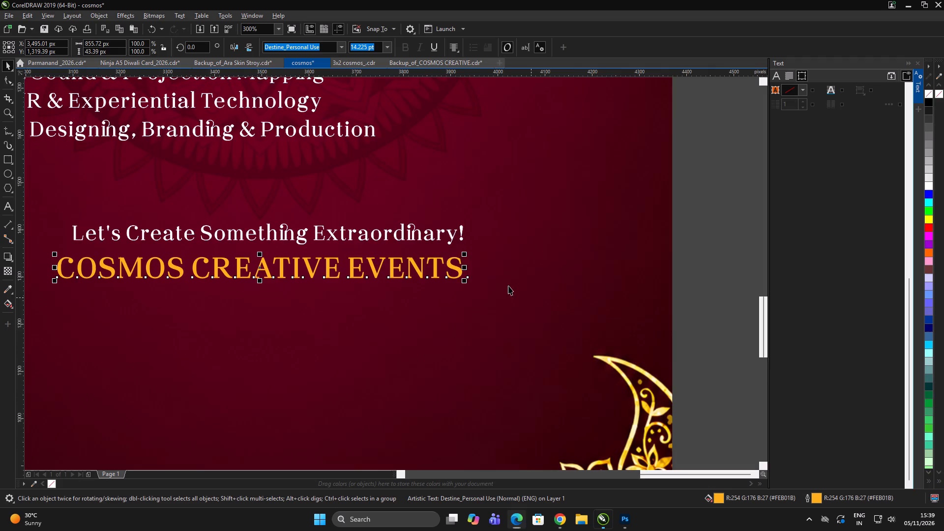
scroll(466, 272, down, 2)
double_click(623, 290)
scroll(464, 282, up, 2)
key(F8)
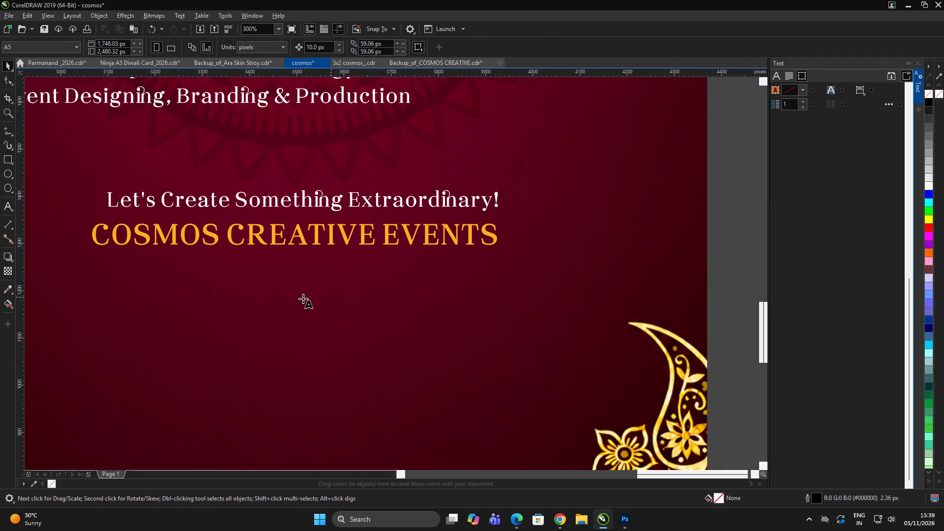
click(300, 299)
key(ctrl+v)
Set the font of the PAN INDIA tagline to Gilroy-Regular.
key(ctrl+a)
click(302, 49)
key(ctrl+a)
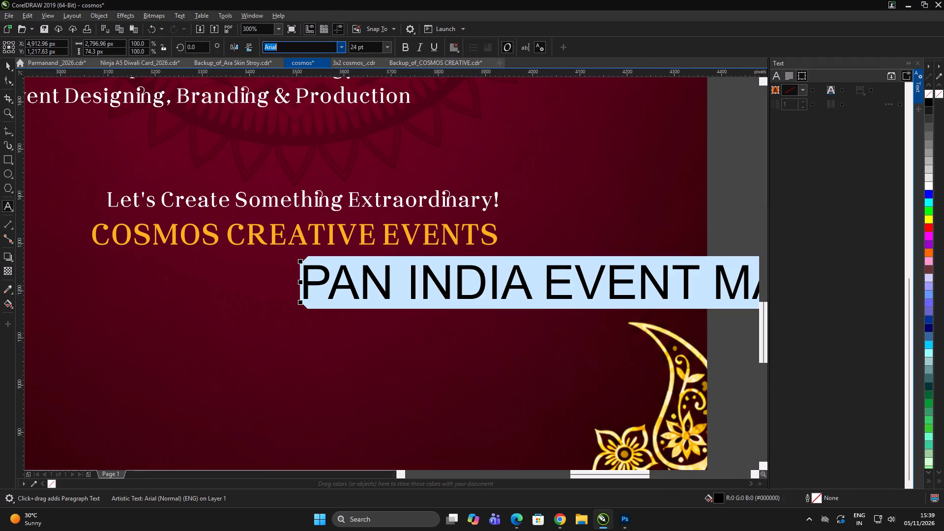
text(gilory)
key(Return)
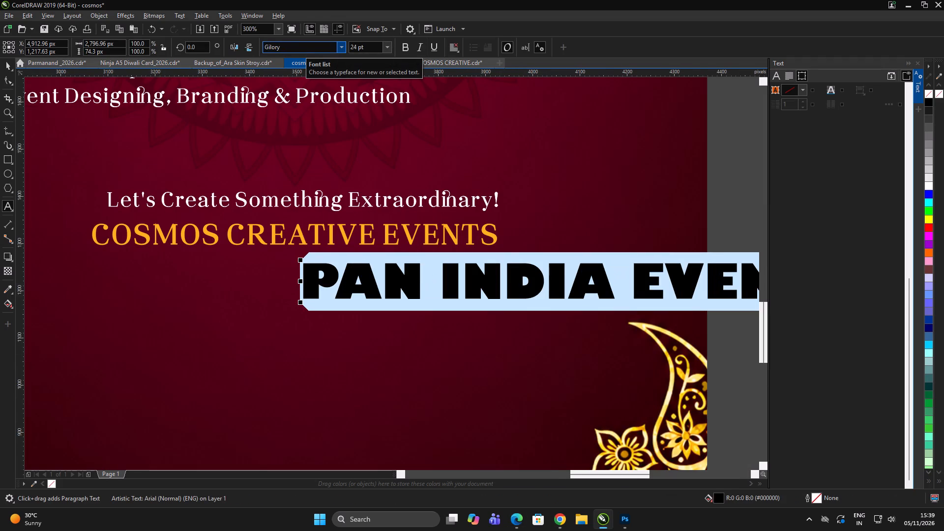
click(336, 48)
click(341, 49)
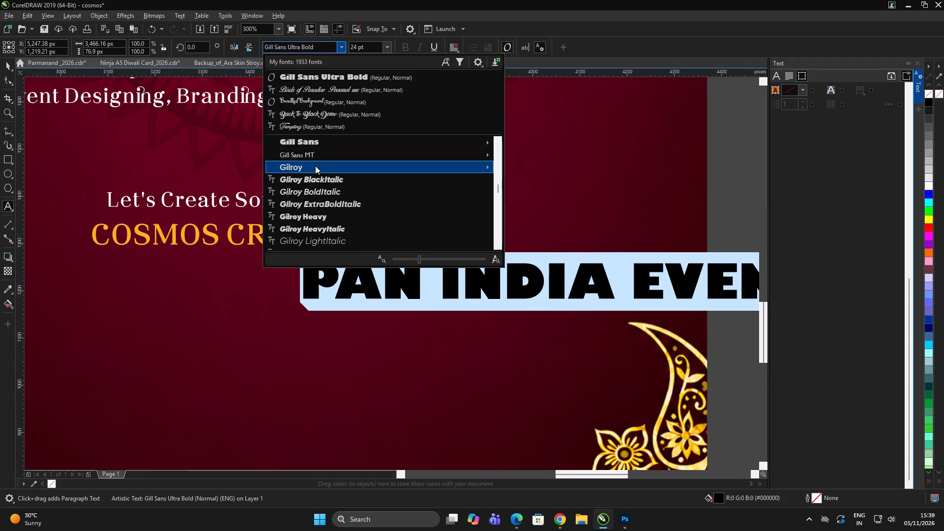
click(547, 222)
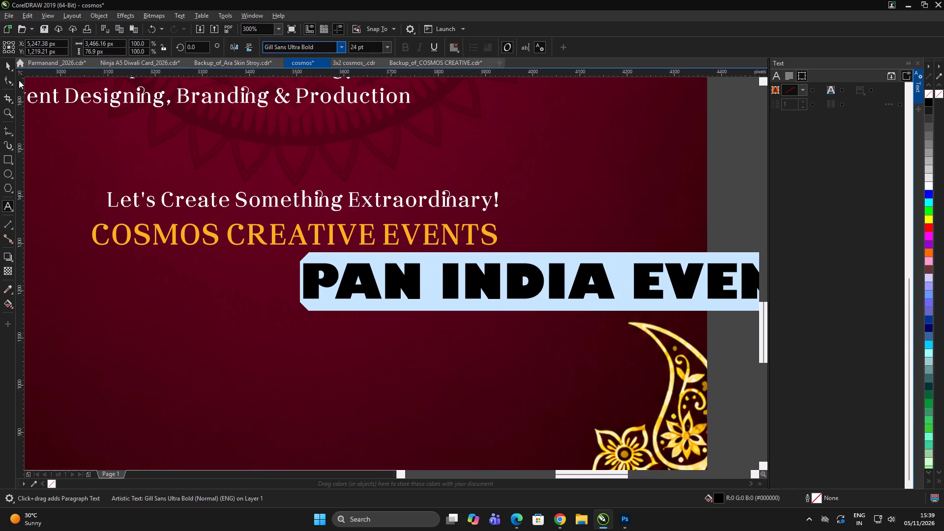
click(12, 68)
Centre the PAN INDIA tagline horizontally on the back page and scale it down to about 8.2 pt, 871 px wide.
scroll(499, 254, down, 2)
shift+click(531, 218)
key(c)
double_click(637, 194)
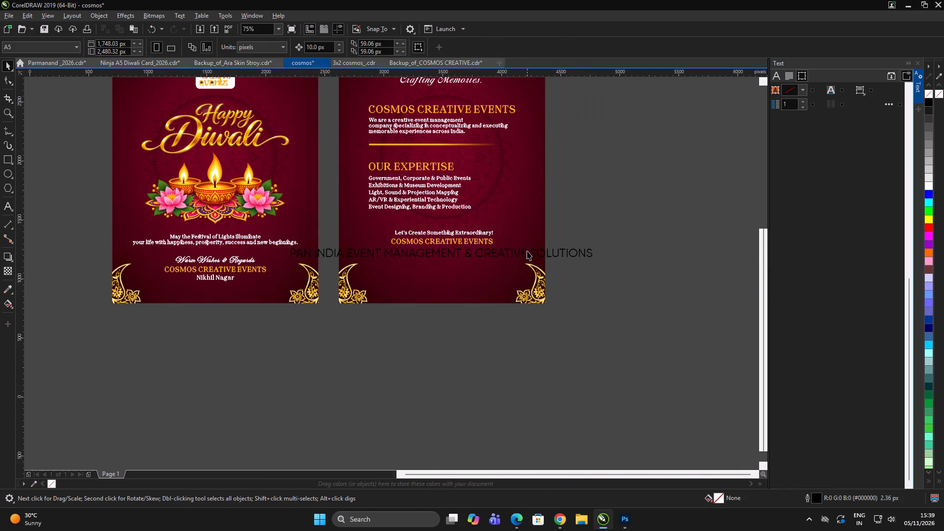
click(518, 252)
drag(594, 259, 499, 280)
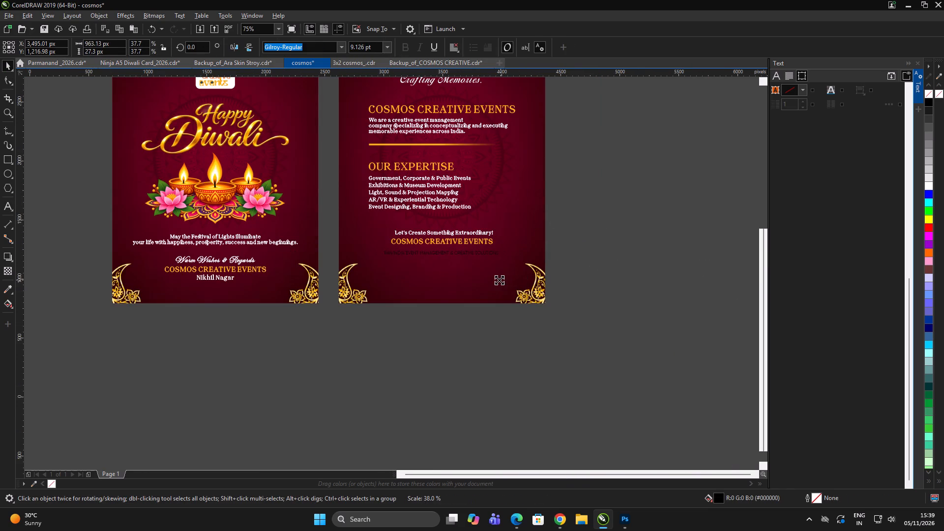
drag(499, 280, 495, 280)
Colour the PAN INDIA tagline white and move it up close beneath the COSMOS CREATIVE EVENTS line.
scroll(476, 256, up, 2)
click(929, 187)
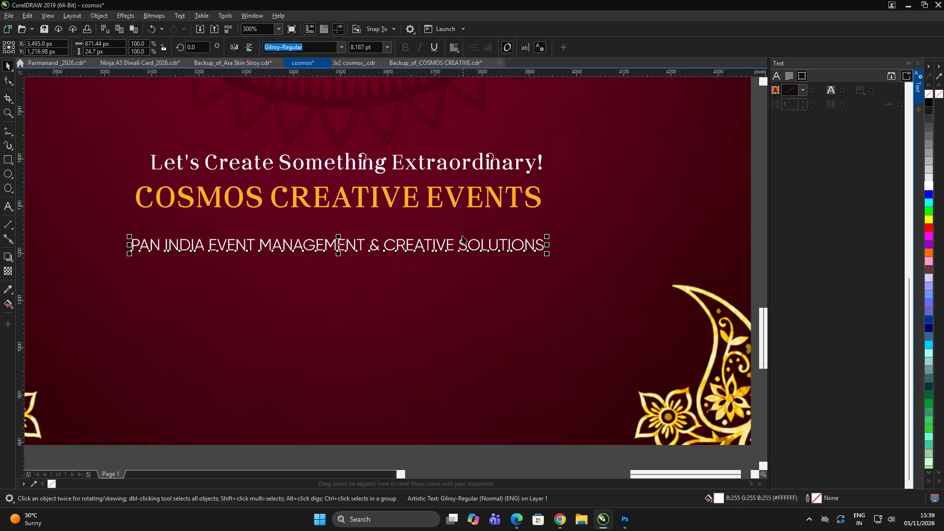
drag(448, 247, 453, 226)
Enlarge the lower COSMOS CREATIVE EVENTS line about its centre to about 16 pt, 967 px wide.
click(431, 203)
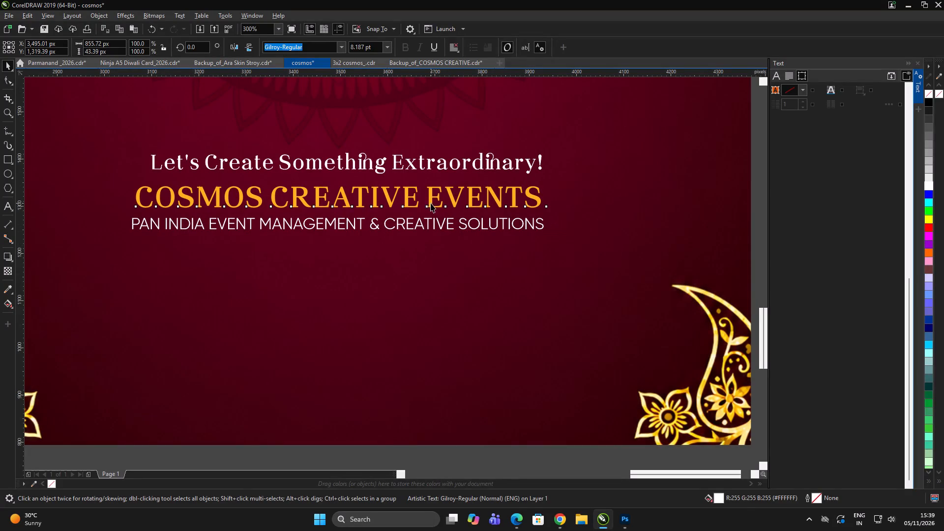
drag(545, 212, 571, 223)
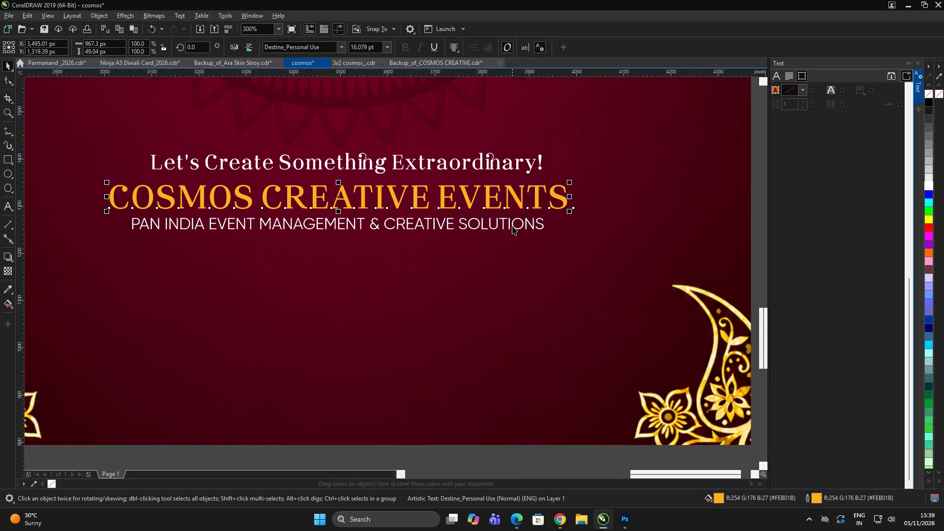
Centre-align the PAN INDIA tagline with the lower COSMOS CREATIVE EVENTS line and shift both slightly down.
shift+click(512, 226)
key(c)
drag(512, 226, 512, 232)
scroll(409, 224, down, 2)
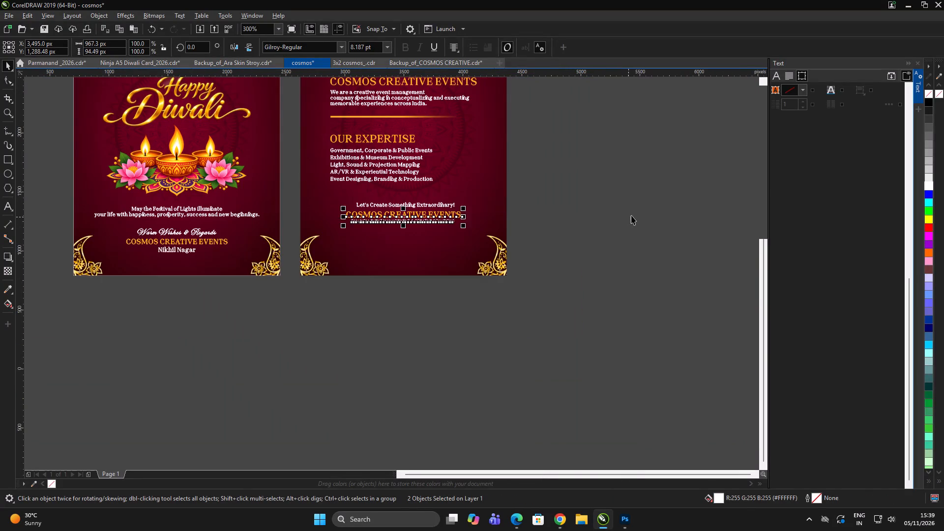
click(633, 215)
click(639, 211)
double_click(643, 208)
key(alt+Tab)
key(alt+Tab)
Move the lower COSMOS CREATIVE EVENTS line slightly up, widening its gap above the PAN INDIA tagline.
scroll(411, 213, up, 4)
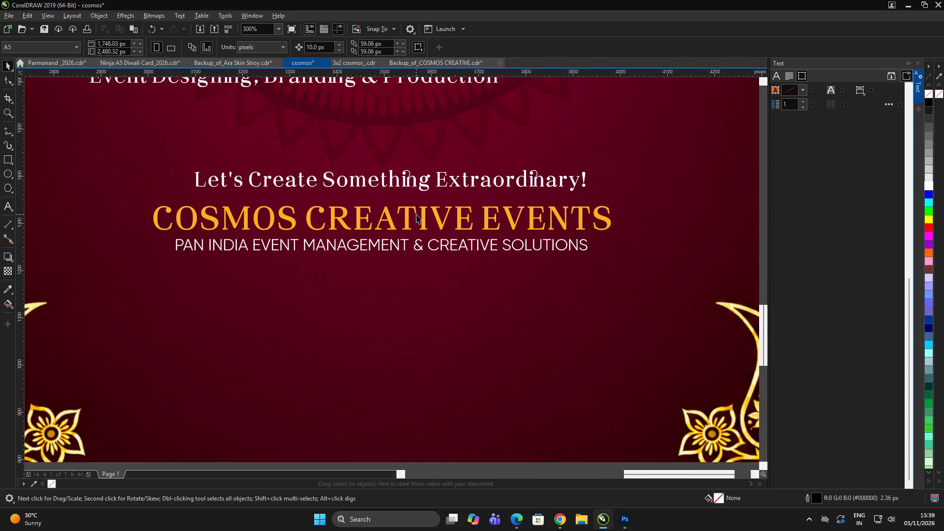
click(420, 214)
scroll(422, 213, up, 3)
click(423, 211)
drag(425, 210, 431, 203)
scroll(447, 192, down, 8)
Duplicate the signatory's name from the front page to the bottom of the back page and centre it horizontally there.
key(alt+Tab)
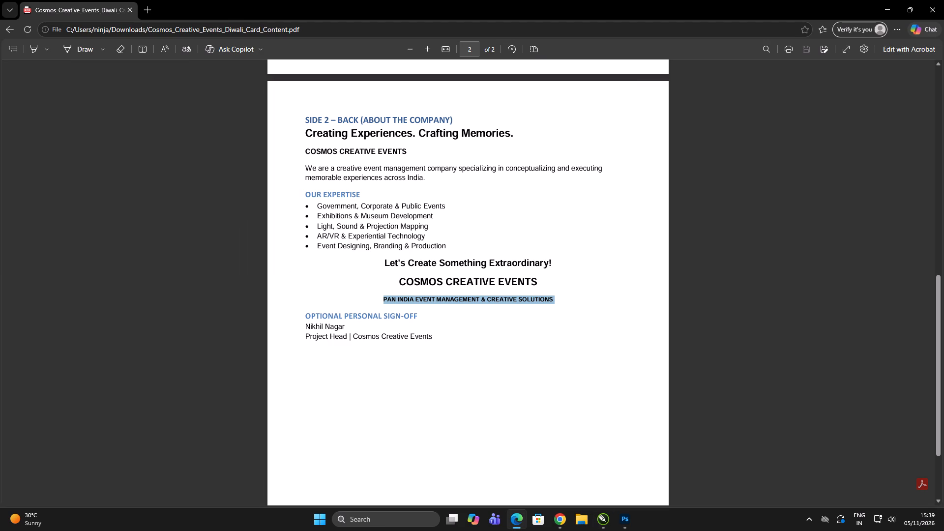
drag(305, 327, 349, 329)
key(ctrl+c)
key(alt+Tab)
scroll(457, 264, down, 1)
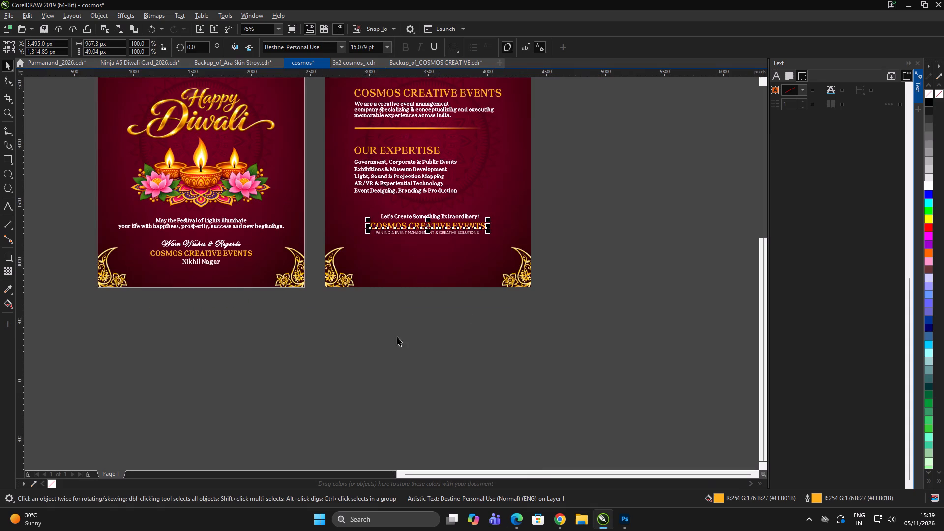
drag(332, 333, 321, 333)
drag(213, 263, 427, 261)
right_click(427, 261)
shift+click(475, 259)
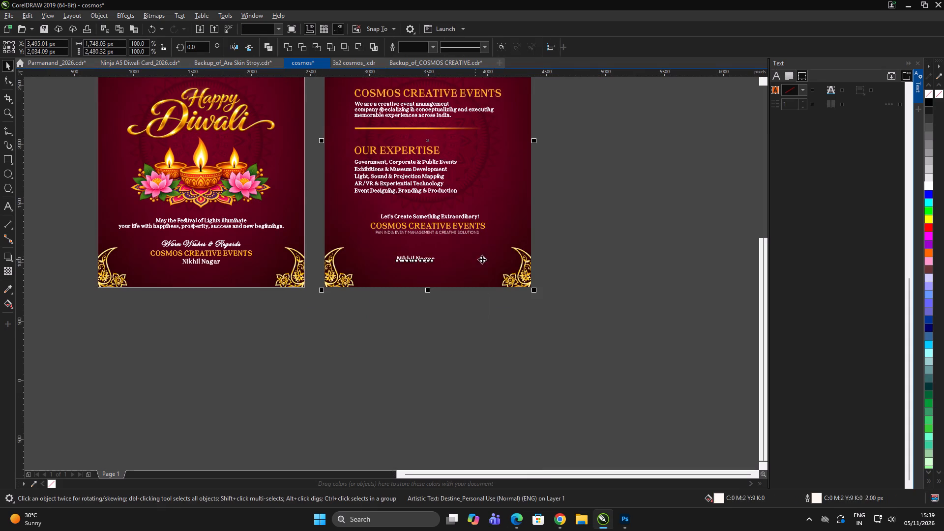
key(c)
double_click(652, 238)
Copy the line "Project Head | Cosmos Creative Events" from the card content PDF in Edge and return to the card.
key(alt+Tab)
drag(299, 337, 442, 341)
drag(435, 338, 286, 337)
key(ctrl+c)
key(alt+Tab)
click(511, 350)
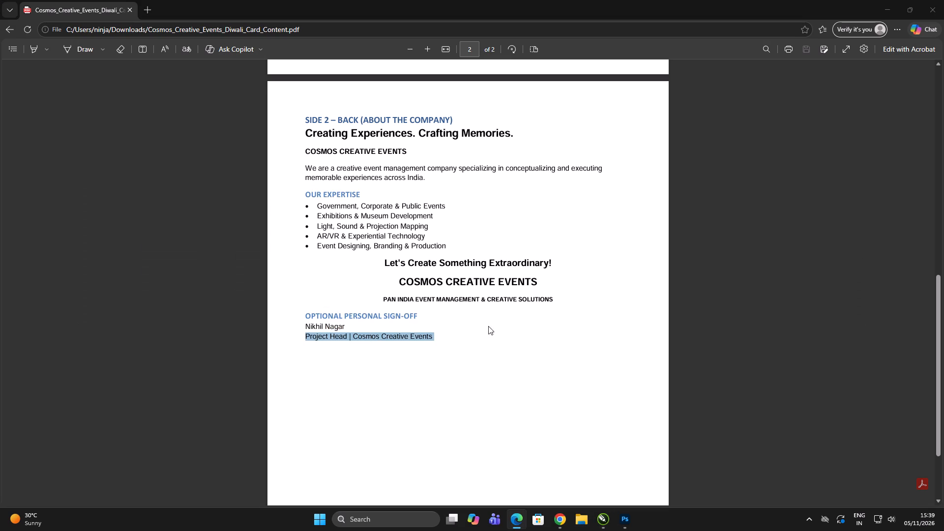
key(alt+Tab)
key(alt+Tab)
Enlarge the back-page signatory name about its centre to about 17.4 pt, 448 px wide, and give its outline rounded corners.
scroll(448, 265, up, 2)
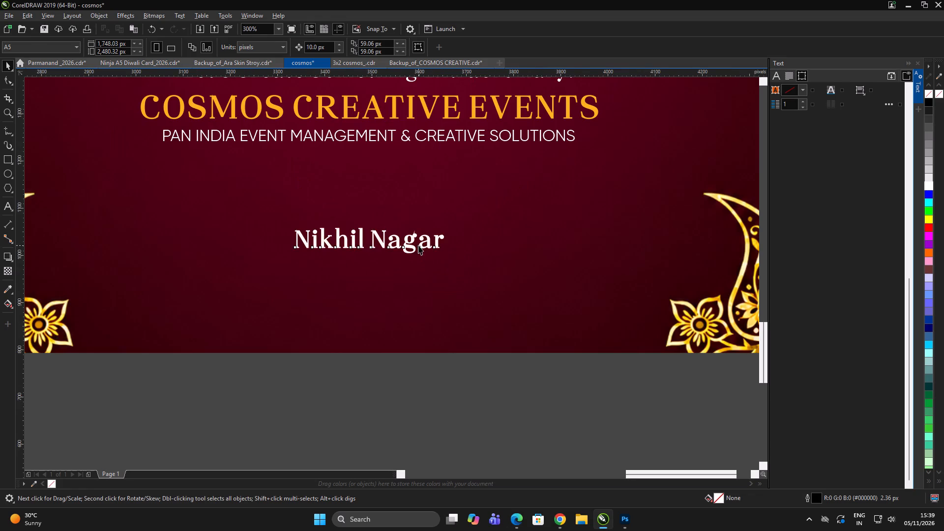
click(418, 245)
drag(447, 256, 478, 276)
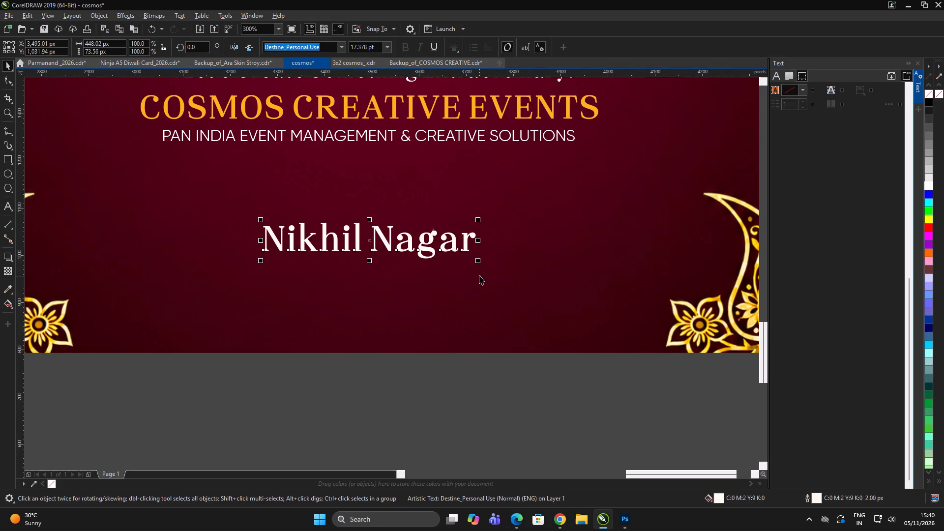
key(F12)
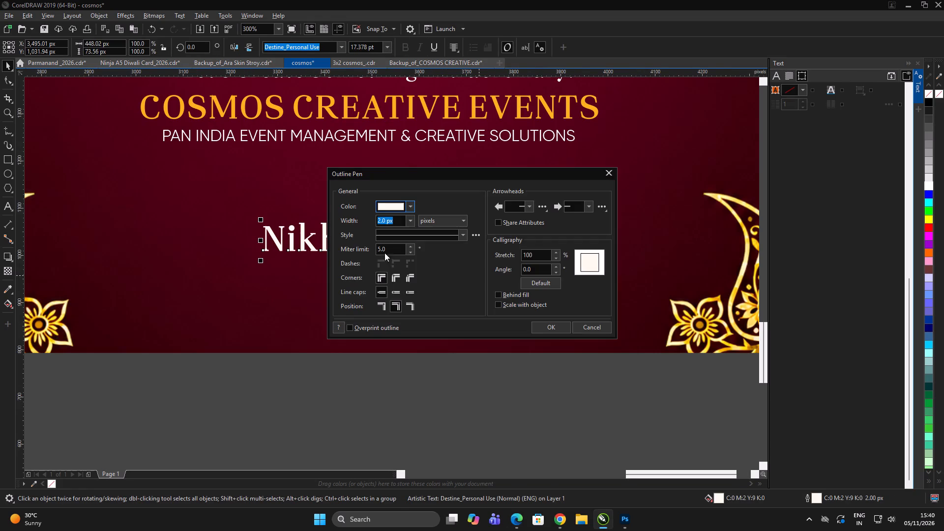
click(390, 275)
click(540, 324)
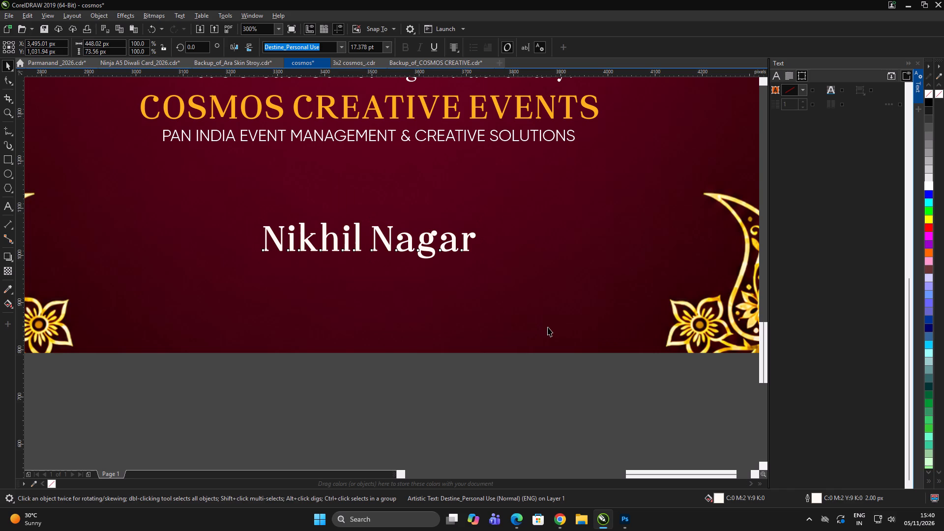
Duplicate the PAN INDIA tagline beneath the signatory name and replace its text with "Project Head | Cosmos Creative Events" from the PDF.
click(434, 135)
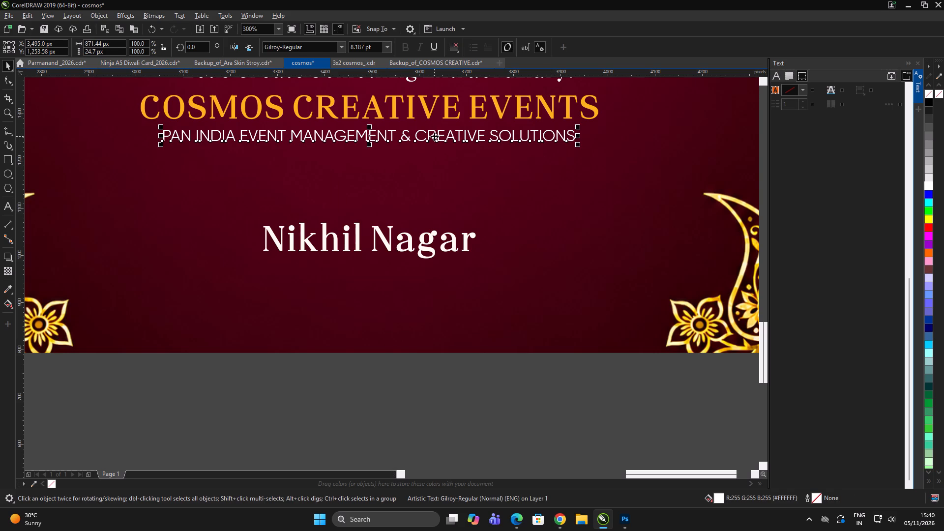
drag(434, 136, 420, 277)
shift+right_click(420, 277)
key(alt+Tab)
key(ctrl+c)
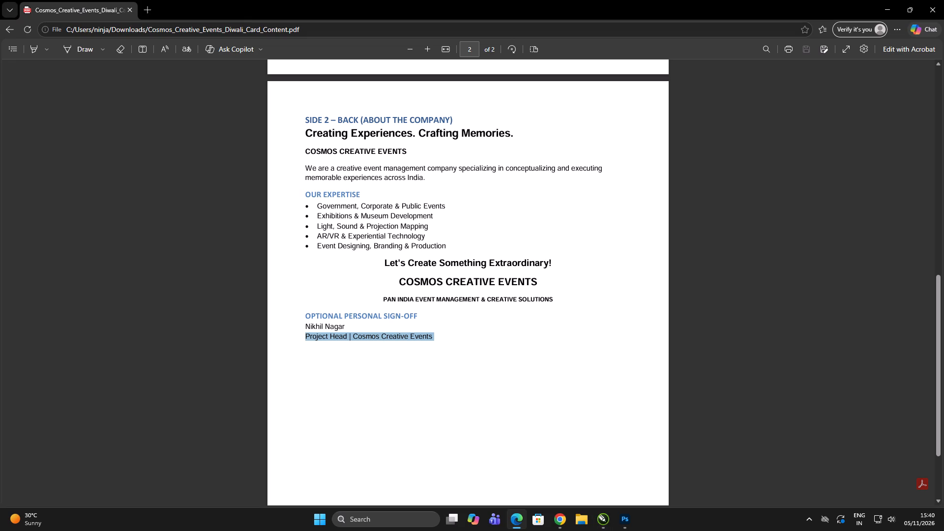
key(alt+Tab)
click(519, 404)
double_click(455, 277)
key(ctrl+a)
key(ctrl+v)
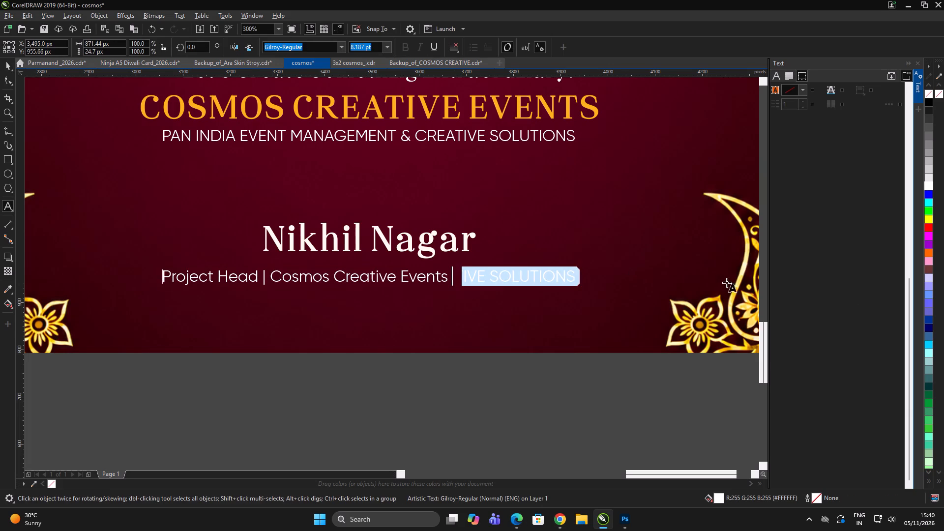
Centre the Project Head line horizontally on the back page.
click(7, 62)
shift+click(657, 229)
key(c)
click(460, 371)
click(494, 376)
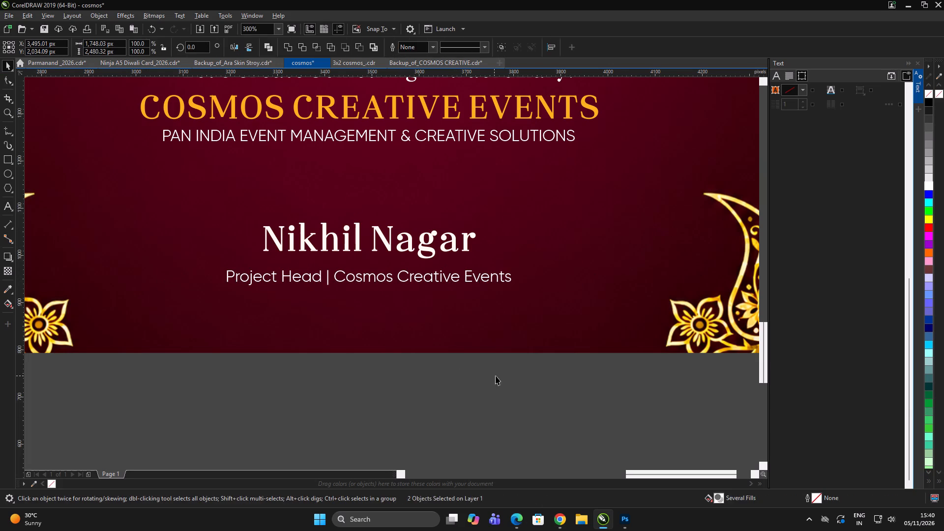
Enlarge the signatory name to about 18.3 pt, 473 px wide, and move it down closer to the Project Head line.
click(452, 246)
drag(480, 261, 486, 265)
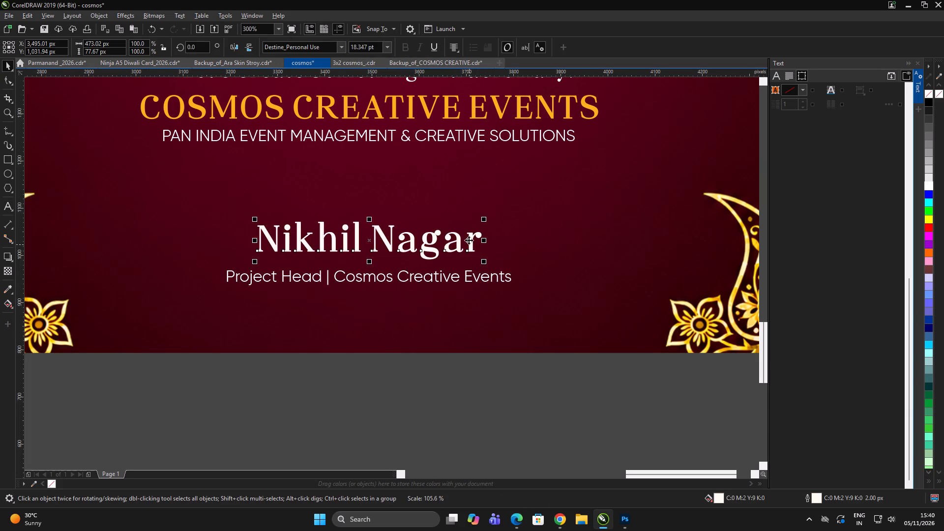
drag(472, 238, 472, 245)
scroll(436, 255, down, 2)
click(455, 367)
click(458, 367)
click(468, 360)
click(477, 355)
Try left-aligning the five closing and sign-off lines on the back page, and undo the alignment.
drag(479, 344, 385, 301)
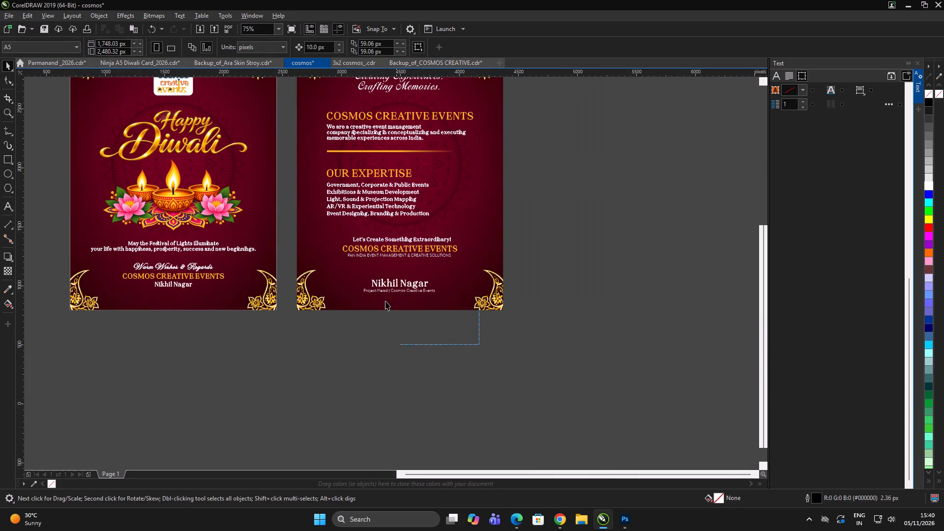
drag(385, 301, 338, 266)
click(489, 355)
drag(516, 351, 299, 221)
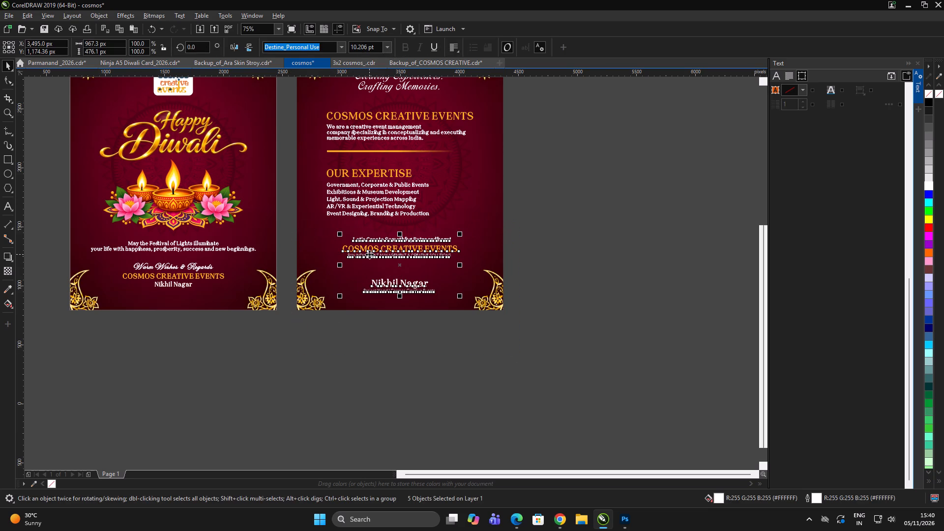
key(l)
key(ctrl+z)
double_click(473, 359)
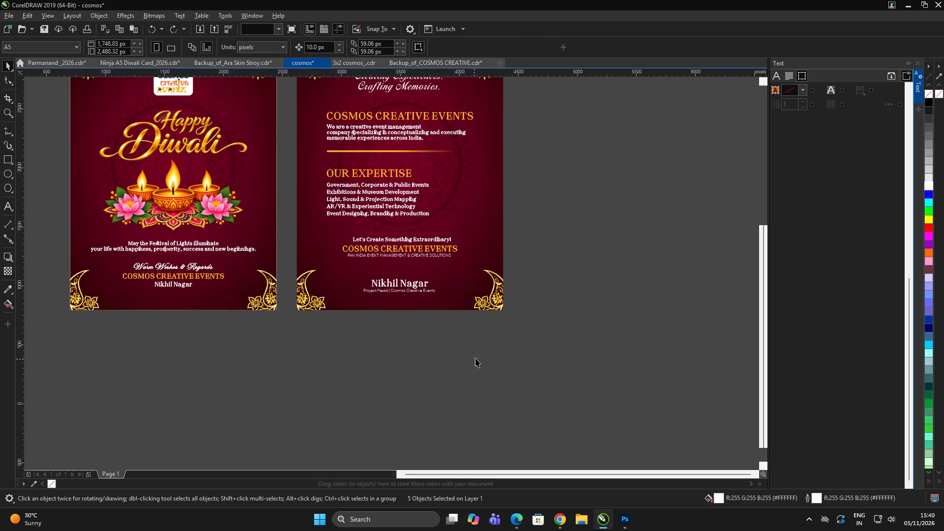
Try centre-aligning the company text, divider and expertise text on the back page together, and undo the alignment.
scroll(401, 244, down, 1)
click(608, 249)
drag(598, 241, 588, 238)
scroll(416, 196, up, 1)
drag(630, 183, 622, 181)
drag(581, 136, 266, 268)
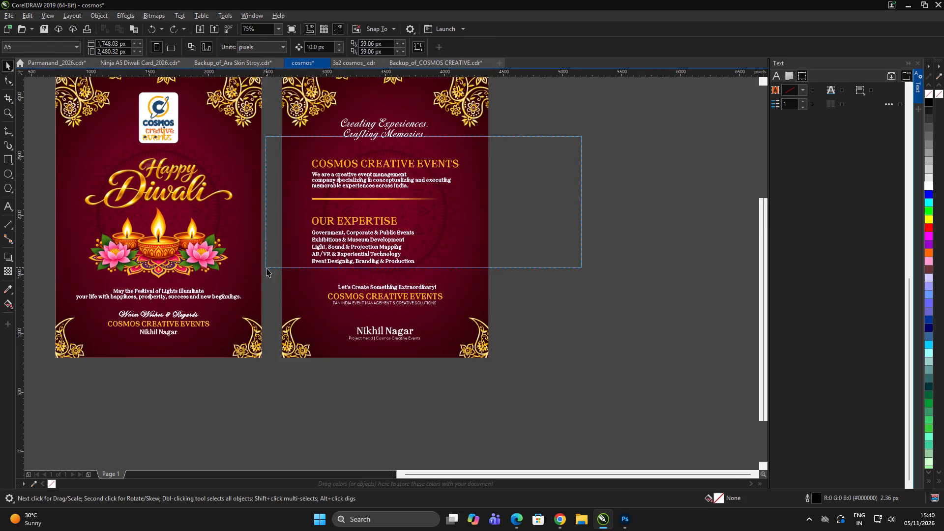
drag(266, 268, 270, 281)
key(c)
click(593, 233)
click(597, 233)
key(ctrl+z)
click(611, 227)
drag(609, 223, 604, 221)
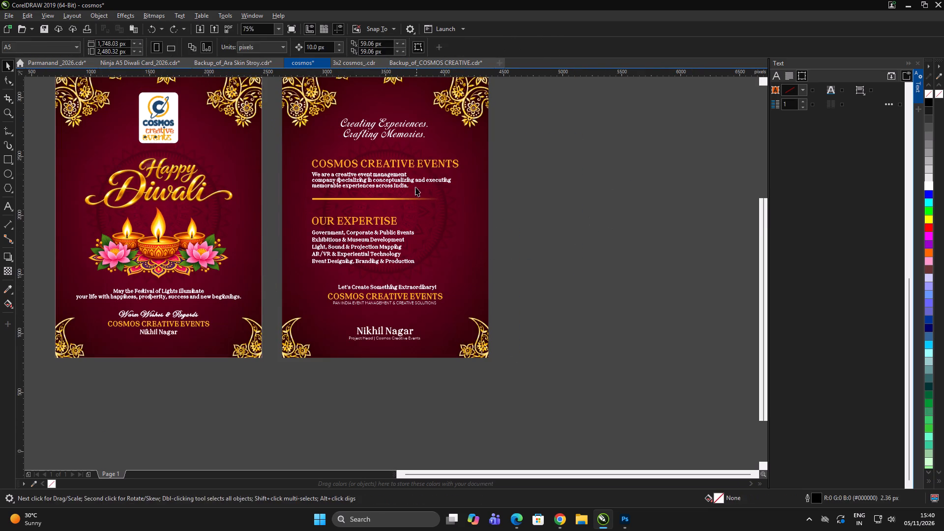
Centre-align the company description paragraph with the COSMOS CREATIVE EVENTS heading above it, leaving the two ungrouped.
click(410, 180)
double_click(417, 178)
key(ctrl+u)
ctrl+drag(557, 160, 548, 160)
drag(556, 147, 281, 193)
key(c)
key(ctrl+g)
drag(590, 162, 580, 160)
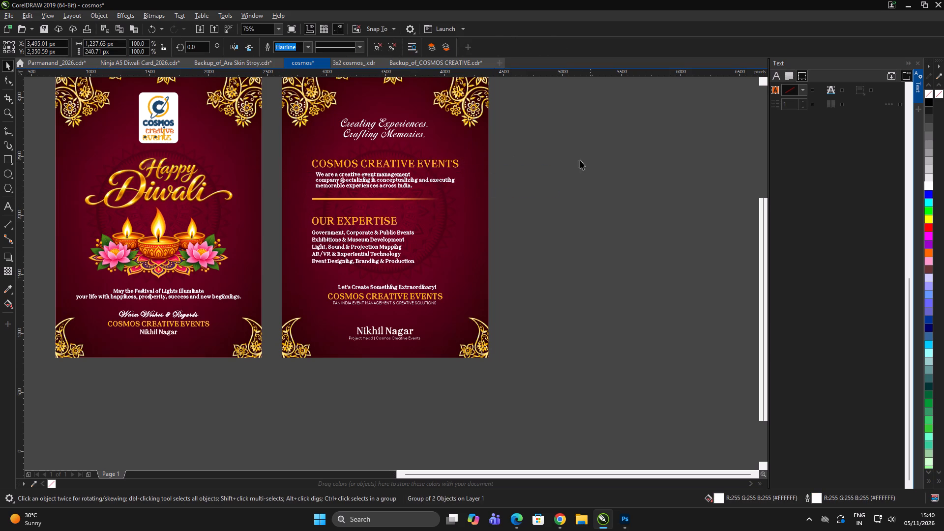
drag(580, 160, 576, 160)
click(416, 181)
key(ctrl+u)
ctrl+drag(579, 174, 565, 174)
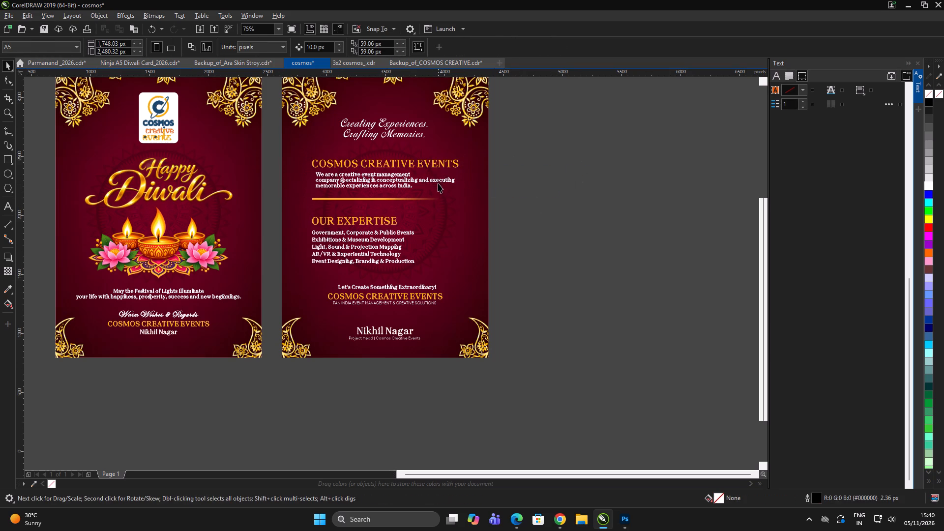
Set the company description paragraph to centred text alignment and centre it horizontally on the back page.
click(438, 183)
click(442, 181)
click(449, 45)
click(459, 73)
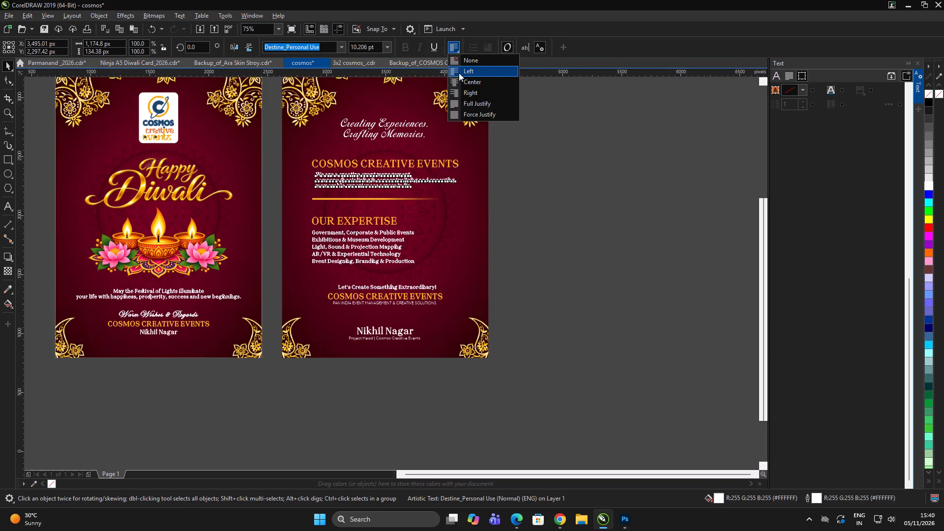
click(450, 42)
click(461, 78)
shift+click(470, 217)
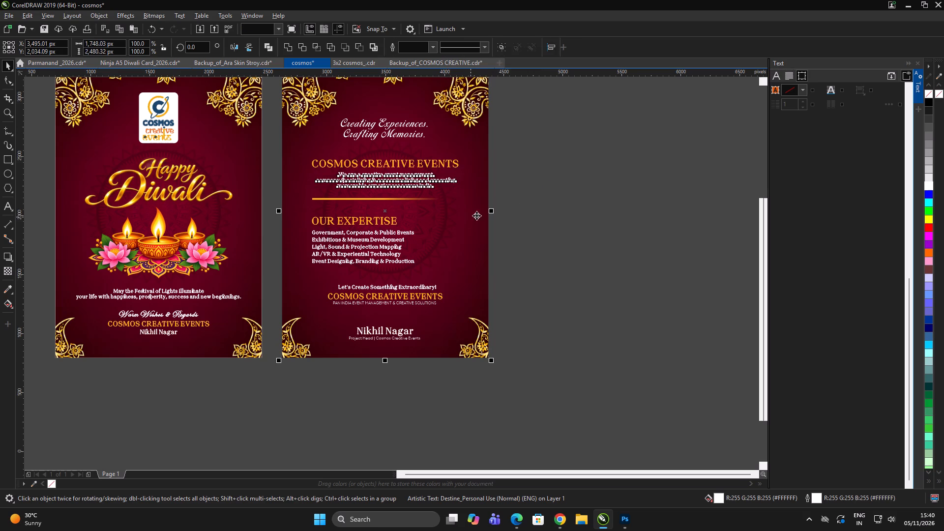
key(c)
click(554, 191)
drag(556, 191, 550, 196)
Centre the OUR EXPERTISE heading horizontally on the back page.
click(381, 227)
click(387, 222)
shift+click(476, 241)
key(c)
double_click(567, 201)
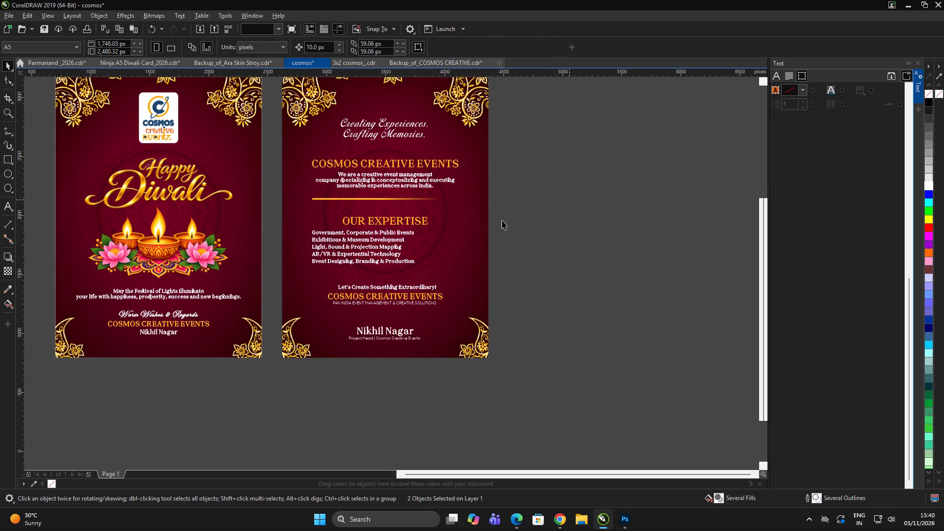
Set the five-line expertise list to centred text alignment and centre it horizontally on the back page.
click(392, 248)
click(449, 48)
click(481, 86)
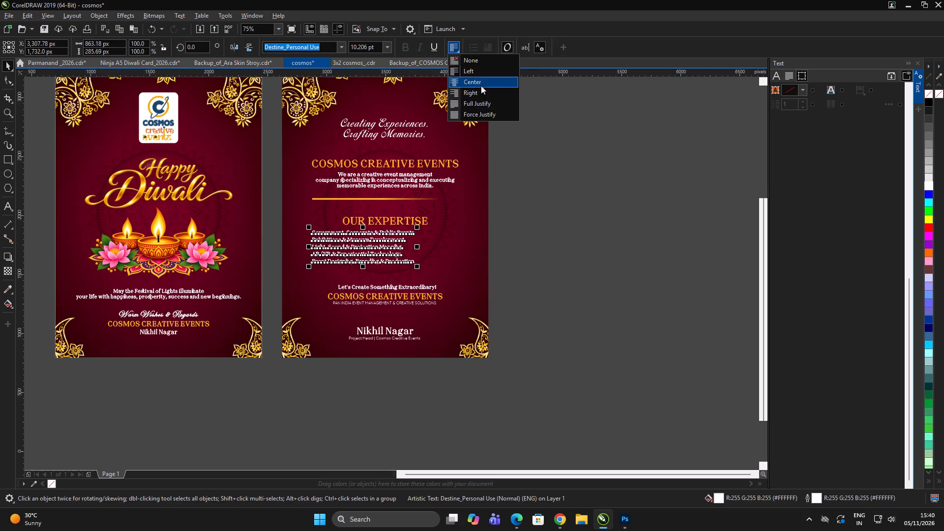
click(534, 229)
click(395, 244)
click(406, 248)
shift+click(453, 254)
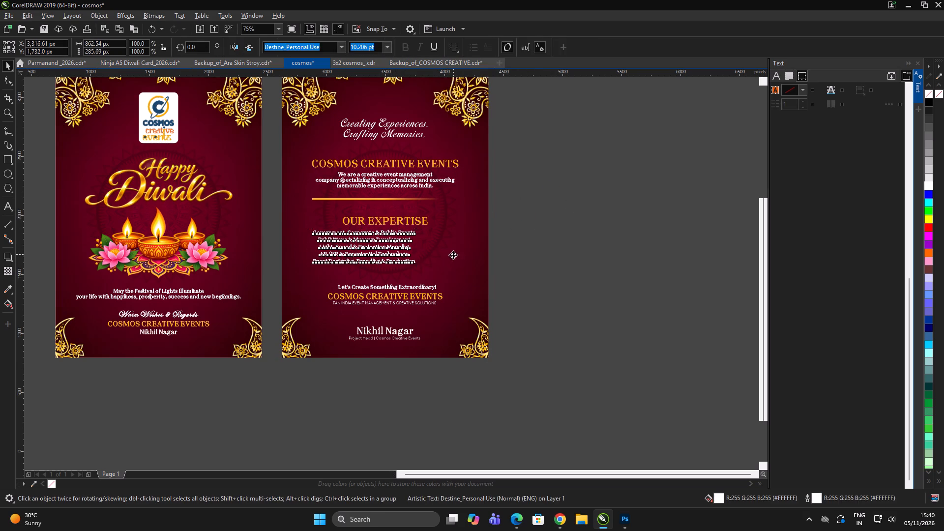
key(c)
double_click(568, 213)
Scale the gold gradient divider on the back page down to about 1,001 px wide.
scroll(427, 202, up, 1)
click(427, 198)
click(435, 196)
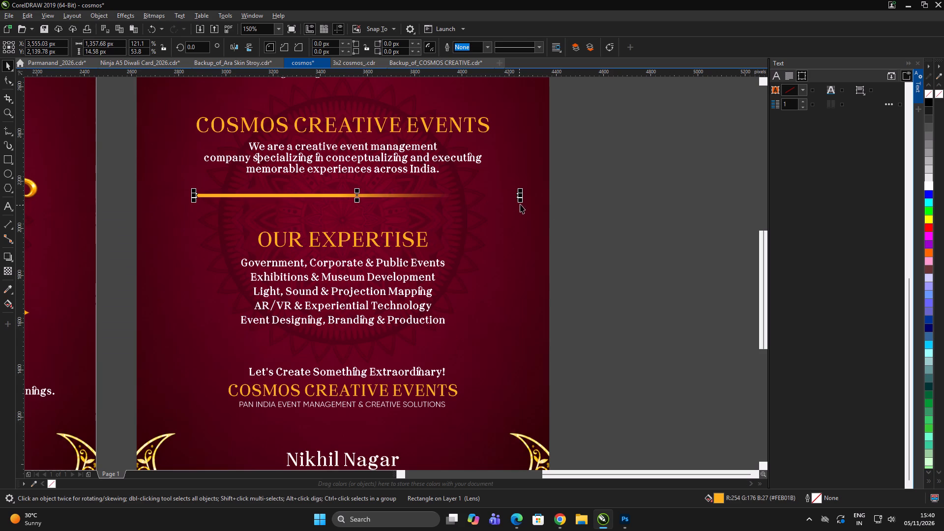
drag(521, 202, 478, 217)
Duplicate the gold divider, mirror the copy horizontally, place it so both ends fade out, and group the two halves.
drag(413, 197, 340, 196)
shift+right_click(342, 197)
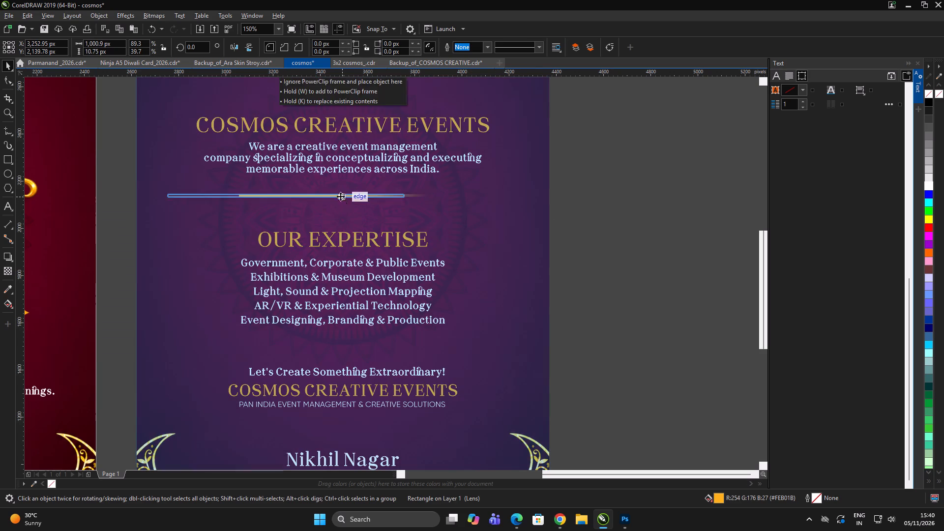
drag(340, 196, 342, 197)
click(238, 48)
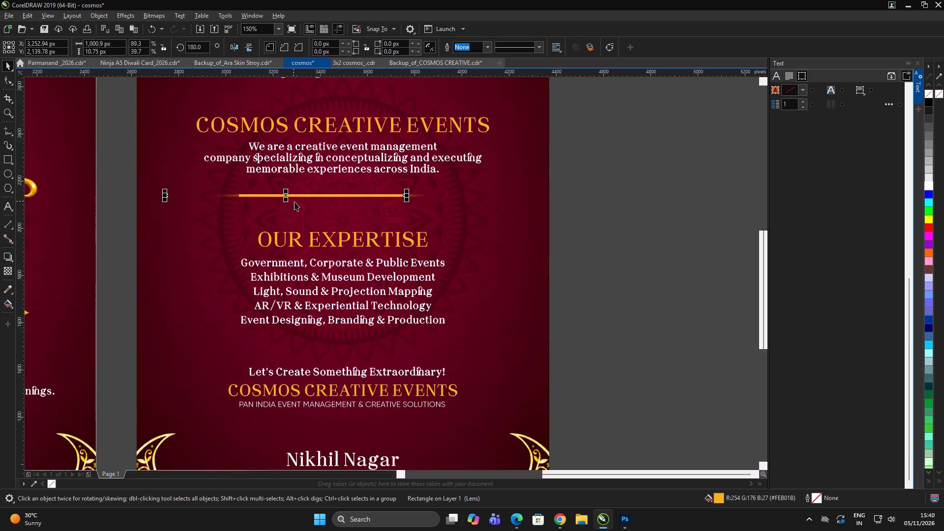
drag(350, 194, 293, 195)
shift+click(410, 196)
key(ctrl+g)
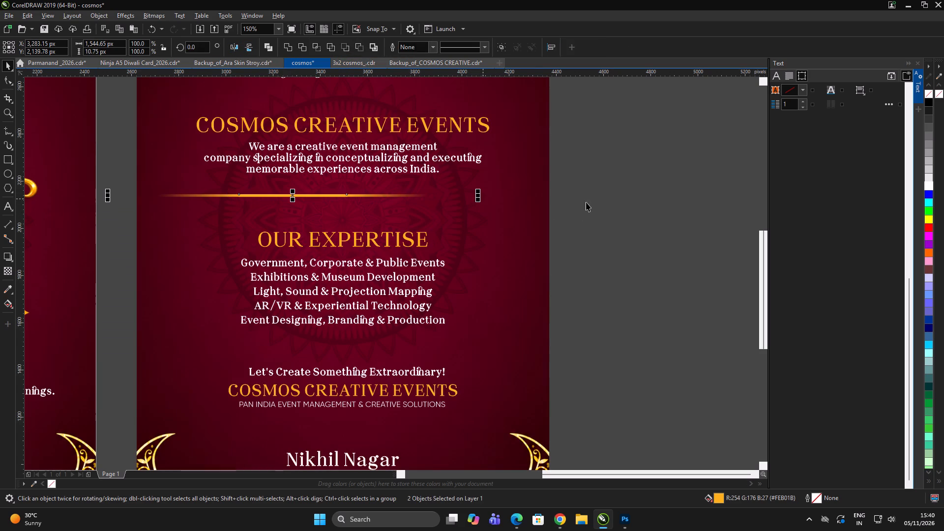
Centre the grouped gold divider horizontally on the back page.
shift+click(484, 225)
key(c)
double_click(667, 196)
Scale the grouped gold divider down slightly about its centre.
drag(664, 174, 148, 216)
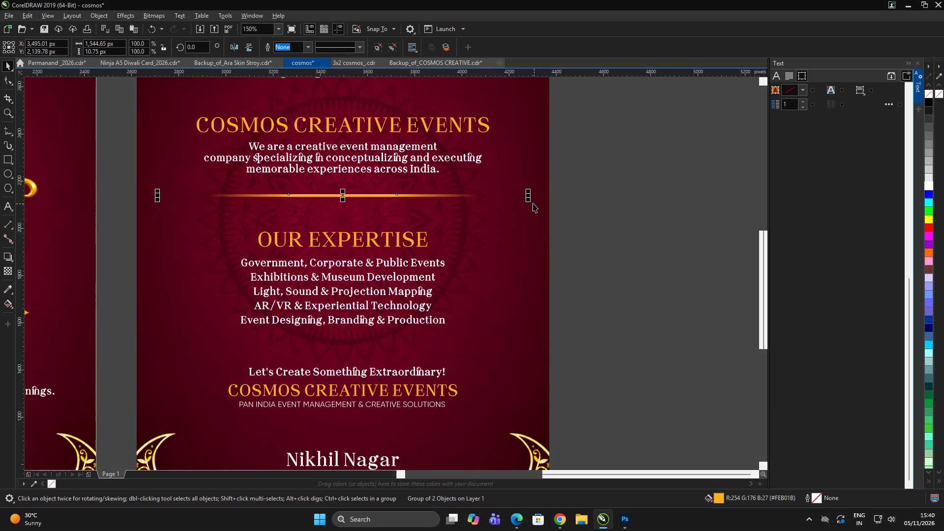
drag(531, 201, 507, 209)
click(600, 220)
drag(591, 221, 568, 224)
Move the OUR EXPERTISE heading and its list together slightly up toward the divider.
drag(679, 175, 238, 299)
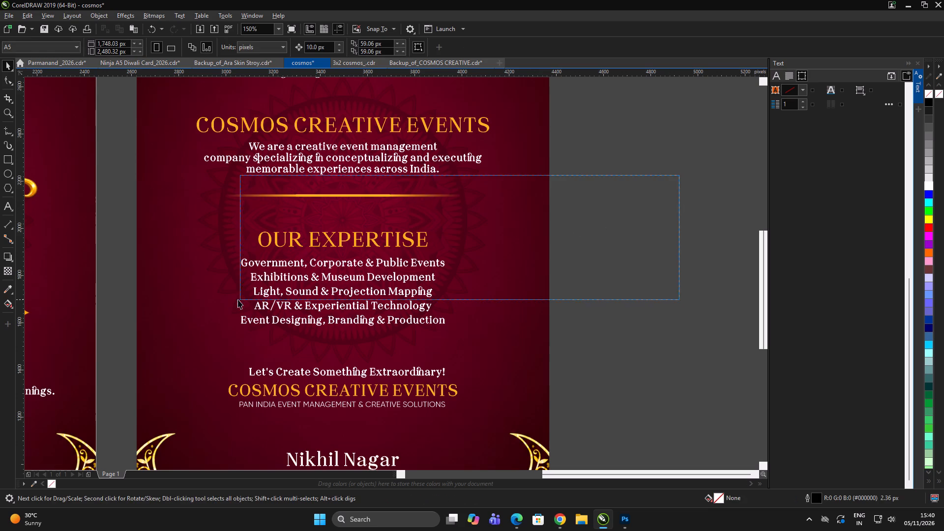
drag(238, 299, 204, 349)
drag(375, 242, 377, 235)
scroll(384, 194, down, 1)
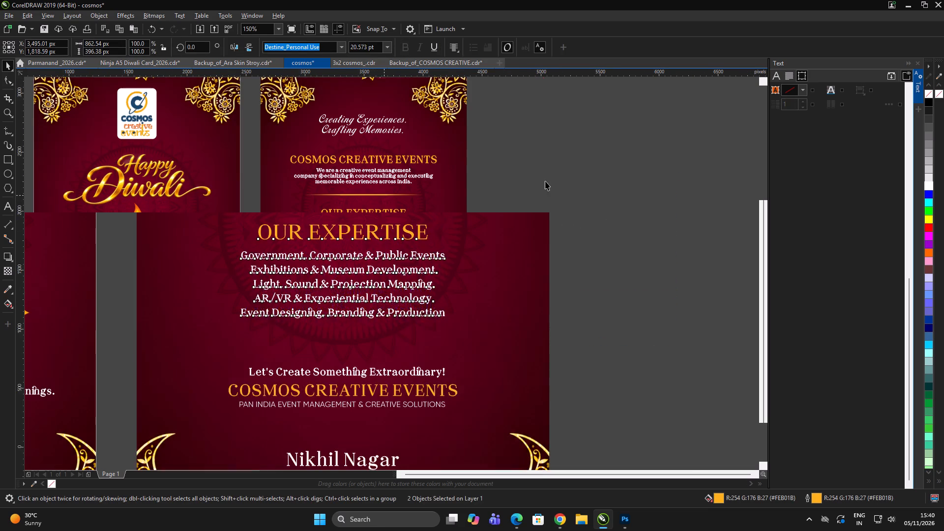
click(545, 181)
double_click(548, 182)
double_click(582, 148)
scroll(417, 200, down, 1)
scroll(433, 178, up, 1)
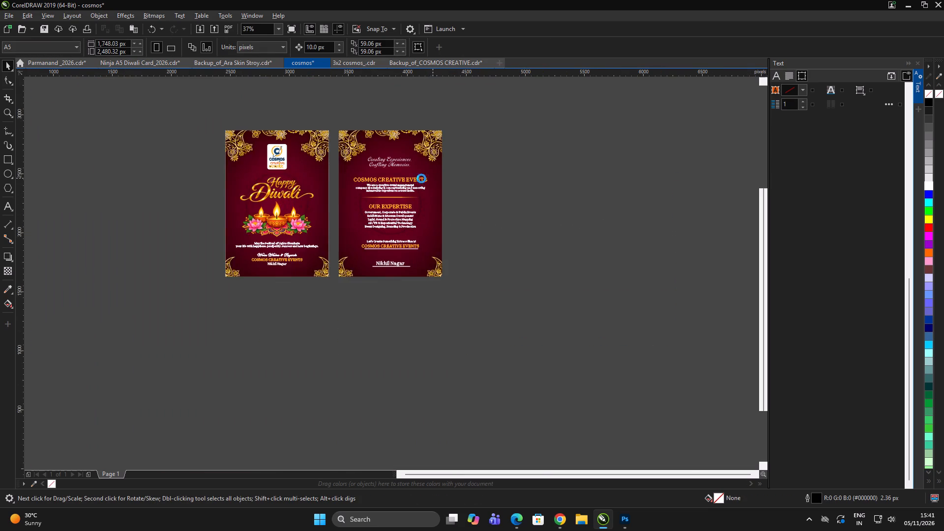
Group all the text and the divider on the back page and centre the group vertically on the background.
drag(503, 117, 251, 377)
key(ctrl+g)
shift+click(427, 265)
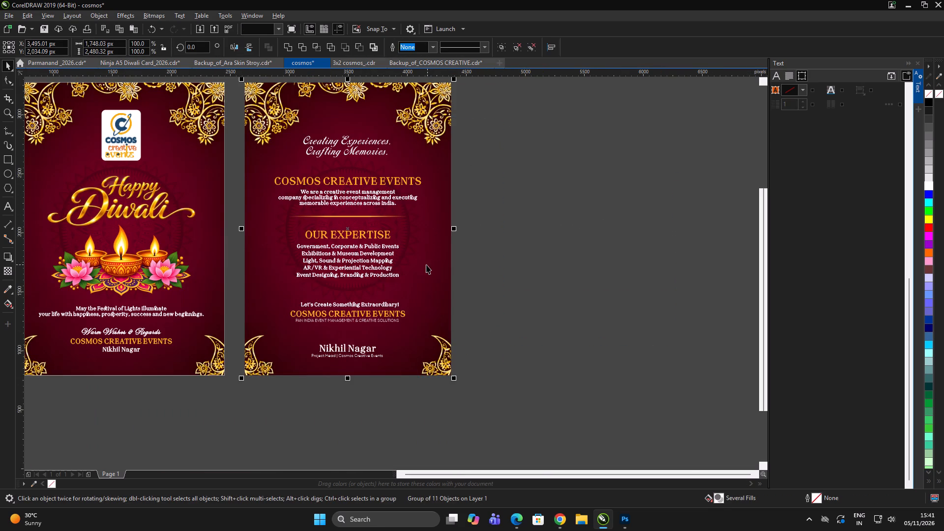
key(e)
double_click(539, 257)
Move the grouped back-page text slightly down, away from the top ornaments.
click(384, 163)
drag(383, 163, 383, 169)
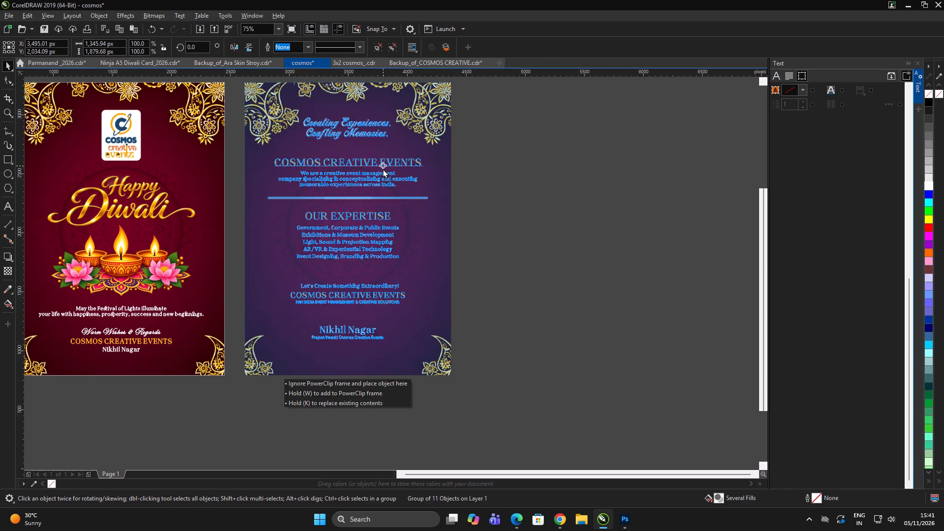
drag(383, 169, 383, 171)
click(520, 180)
click(525, 180)
click(533, 317)
drag(533, 317, 519, 321)
click(364, 304)
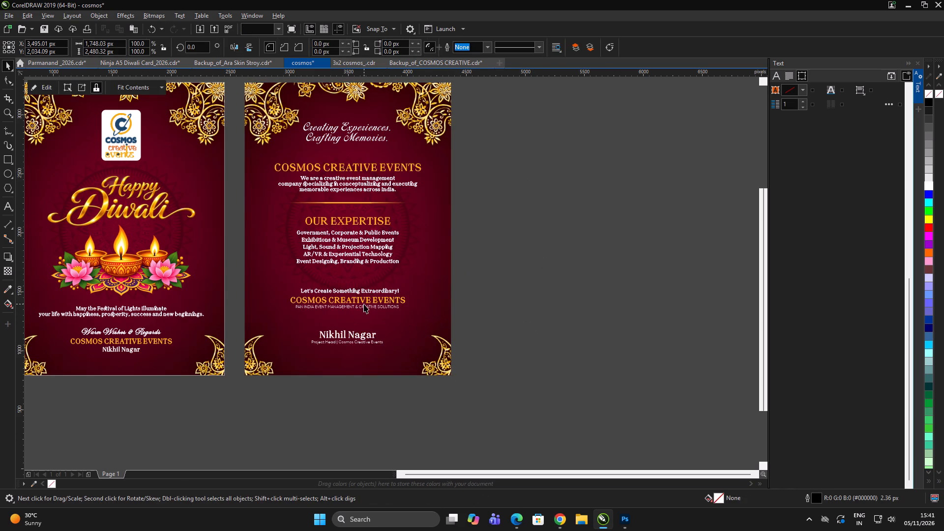
click(383, 300)
drag(387, 299, 385, 307)
click(530, 293)
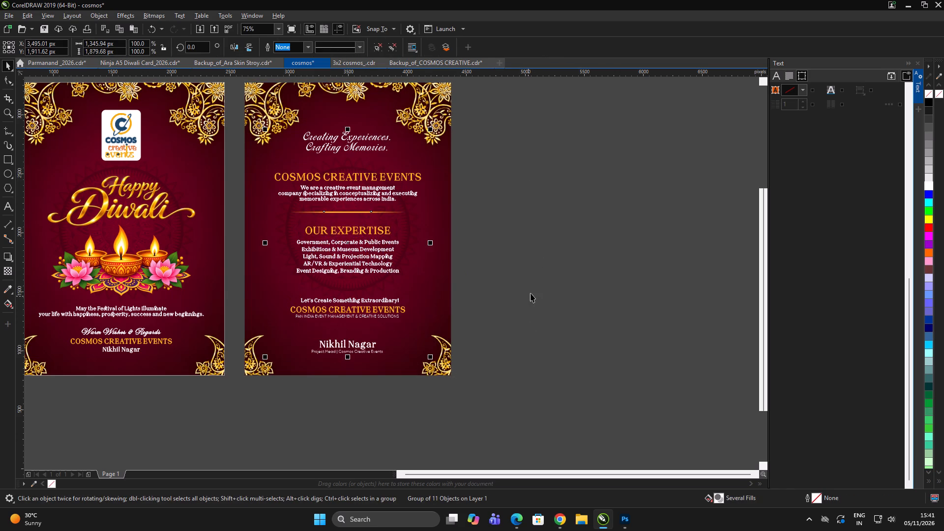
click(532, 292)
Copy the diya and lotus artwork from the front page to the empty area beside the back and scale it down to about 417 px wide.
click(139, 261)
drag(133, 265, 599, 293)
shift+right_click(601, 293)
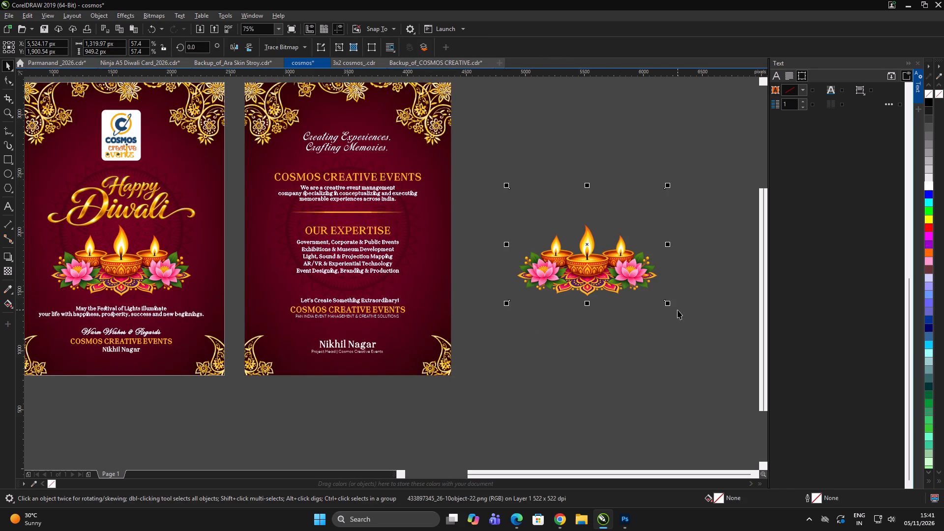
drag(668, 305, 615, 335)
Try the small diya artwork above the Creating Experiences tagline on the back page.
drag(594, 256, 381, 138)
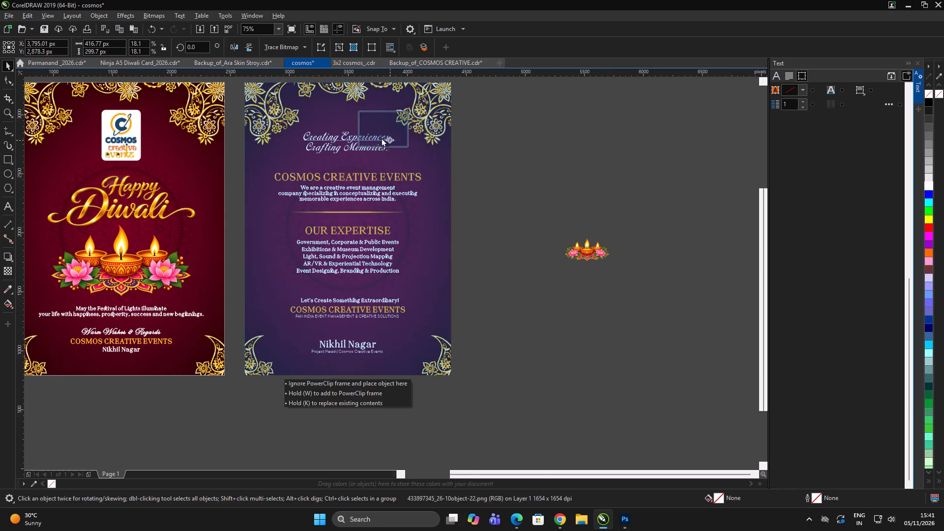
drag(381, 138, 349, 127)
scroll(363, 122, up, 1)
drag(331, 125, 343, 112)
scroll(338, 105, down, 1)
Move the small diya artwork just below the bottom edge of the back page.
drag(343, 108, 320, 382)
scroll(354, 350, up, 1)
scroll(384, 381, down, 1)
click(480, 376)
Ungroup the back-page text block and move all of it slightly up.
drag(509, 116, 274, 376)
click(385, 320)
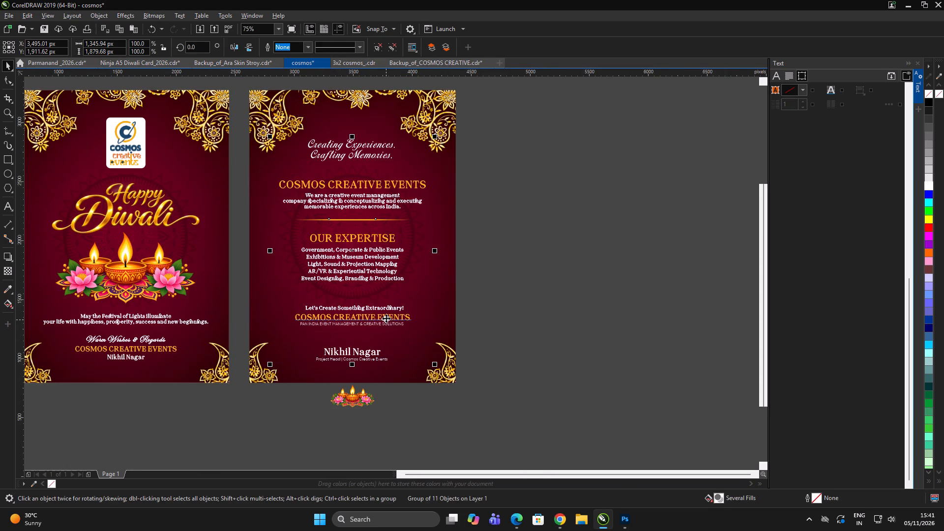
key(ctrl+u)
drag(386, 319, 387, 310)
double_click(478, 308)
Enlarge the sign-off name and Project Head line together to about 679 px wide and move them up closer to the PAN INDIA line.
scroll(352, 352, up, 1)
drag(590, 288, 175, 390)
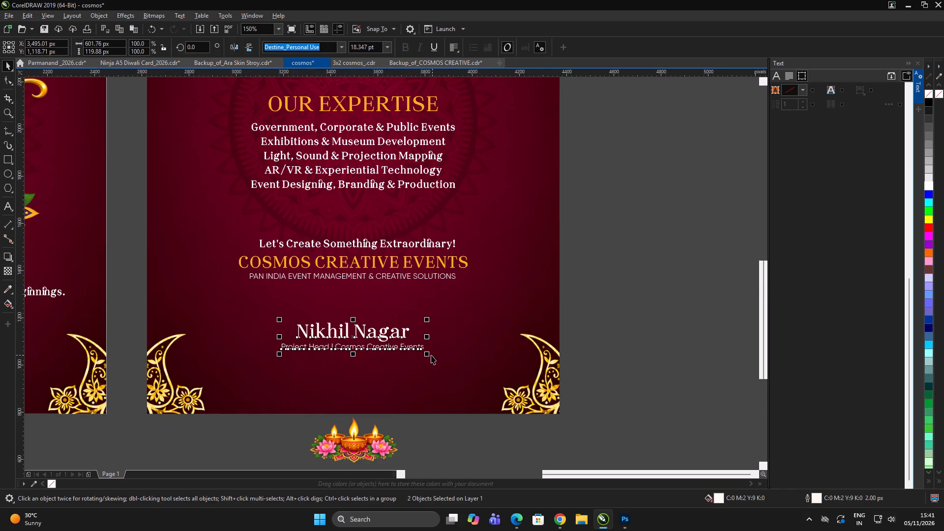
drag(427, 356, 436, 363)
drag(408, 334, 412, 320)
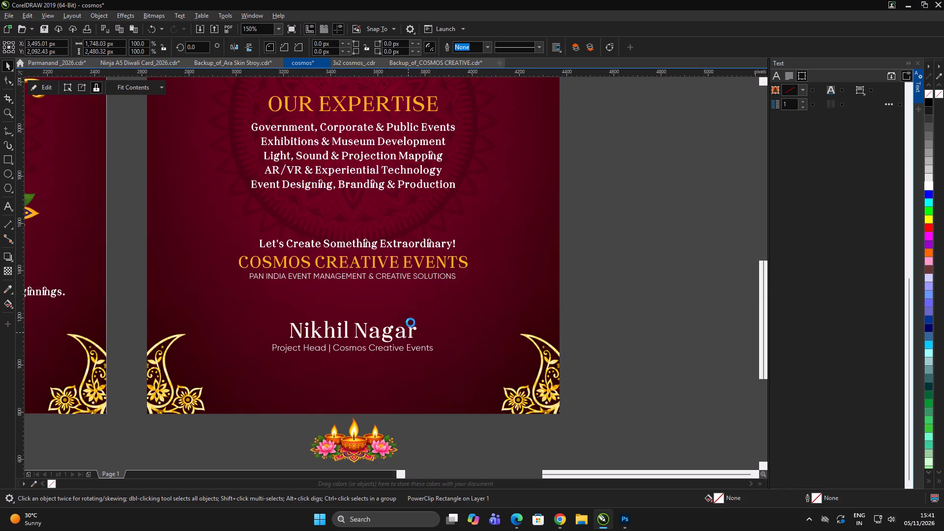
key(ctrl+z)
drag(636, 281, 225, 387)
drag(385, 336, 387, 321)
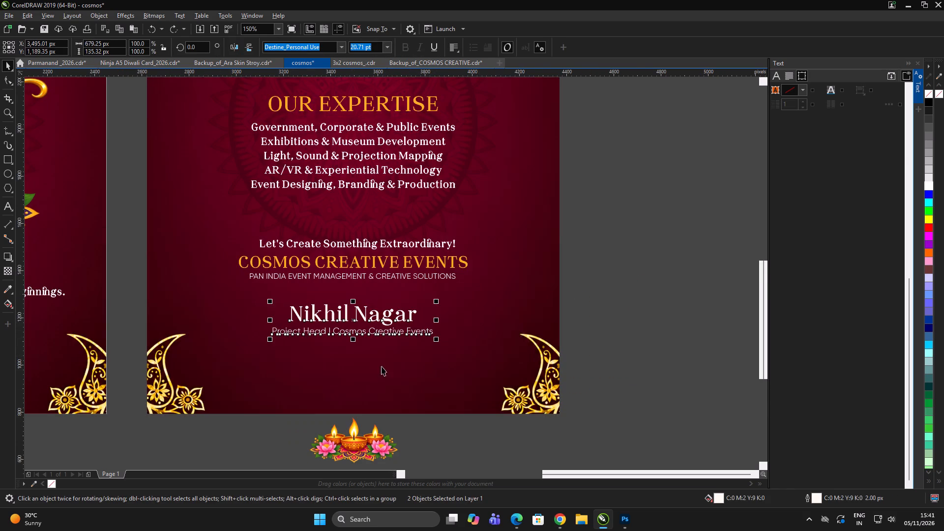
Place the small diya artwork beneath the Project Head line and centre it horizontally on the back page.
drag(363, 439, 361, 373)
shift+click(478, 361)
key(c)
click(449, 425)
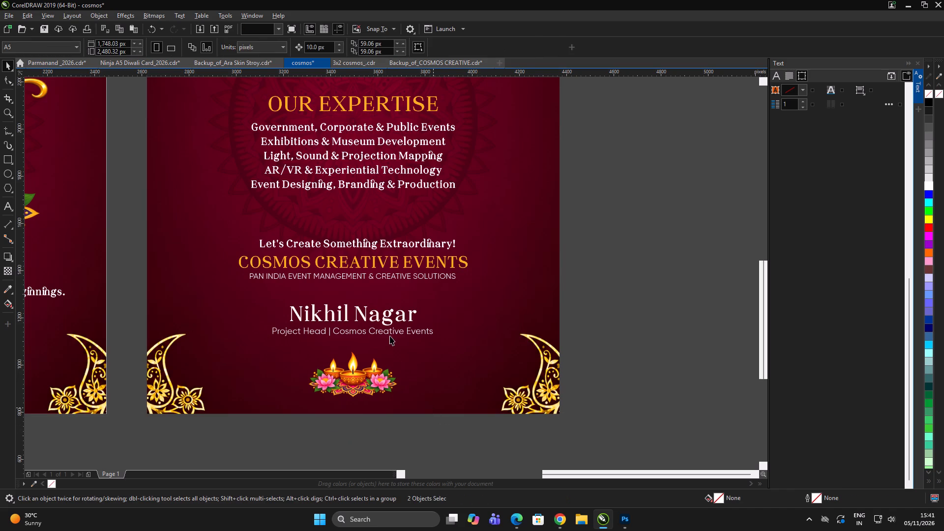
Sample the gold #FEB01B from the COSMOS CREATIVE EVENTS text and apply it to the sign-off name's fill and outline.
click(387, 321)
key(ctrl+u)
ctrl+click(601, 293)
click(356, 318)
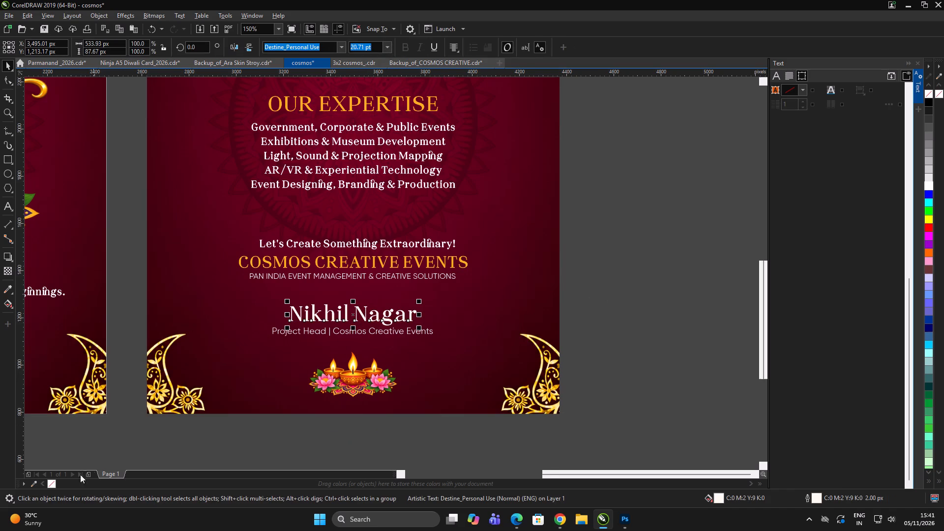
click(6, 294)
scroll(336, 314, up, 1)
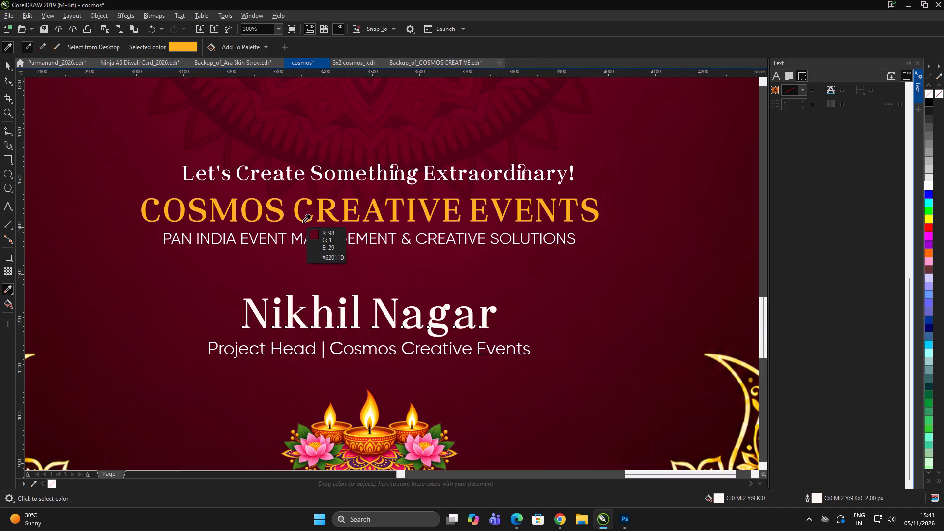
click(302, 221)
scroll(291, 296, up, 4)
click(289, 303)
scroll(289, 300, down, 1)
scroll(289, 299, up, 4)
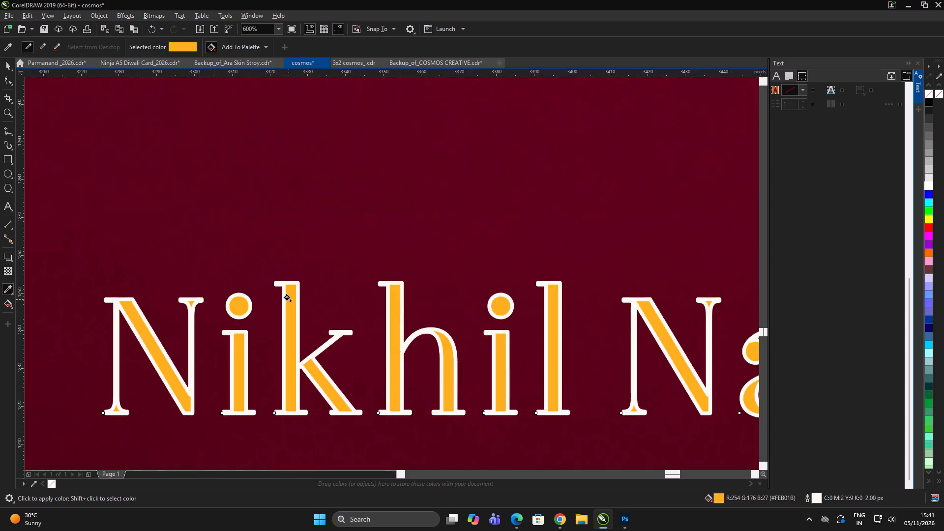
click(279, 292)
scroll(280, 289, down, 10)
key(space)
scroll(385, 314, down, 1)
double_click(544, 345)
Group all elements of the back page, including its background and the diya artwork.
scroll(447, 348, down, 2)
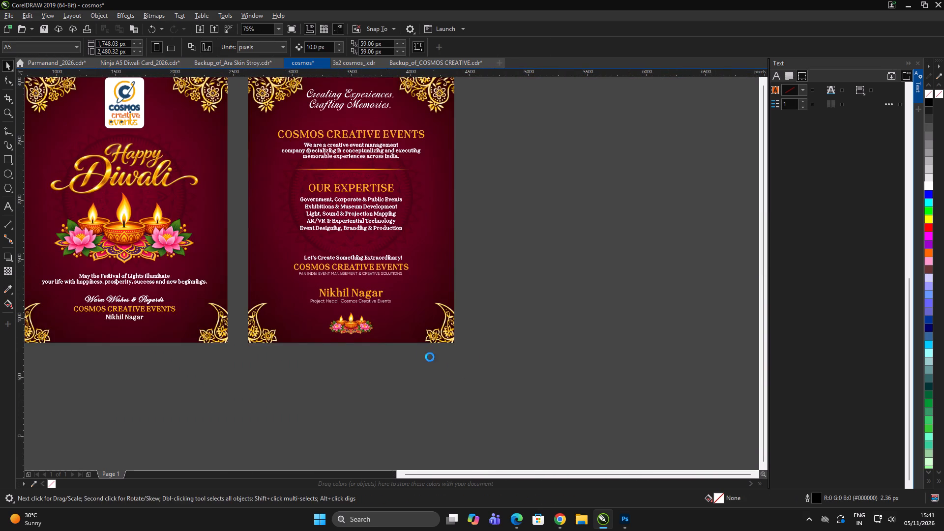
click(468, 368)
click(472, 366)
scroll(448, 313, up, 1)
drag(499, 213, 359, 438)
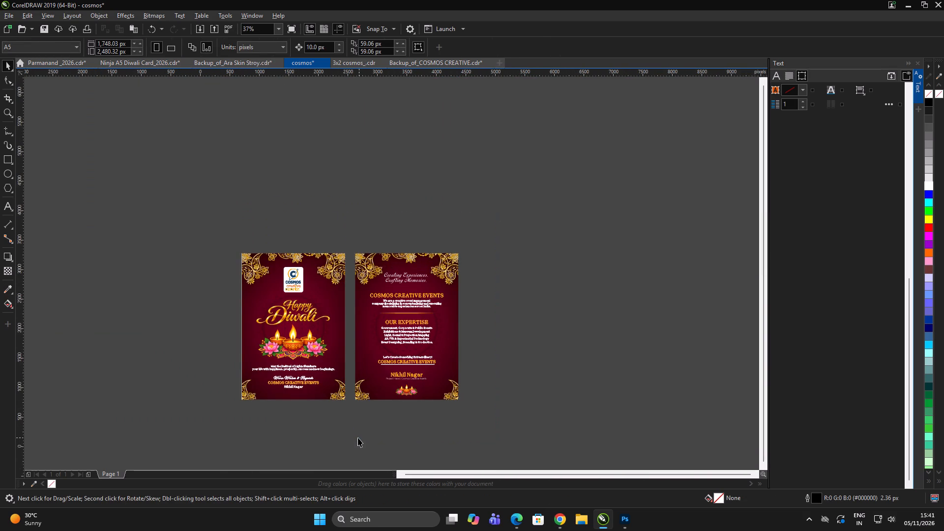
click(518, 219)
drag(514, 210, 350, 429)
key(ctrl+g)
ctrl+double_click(536, 330)
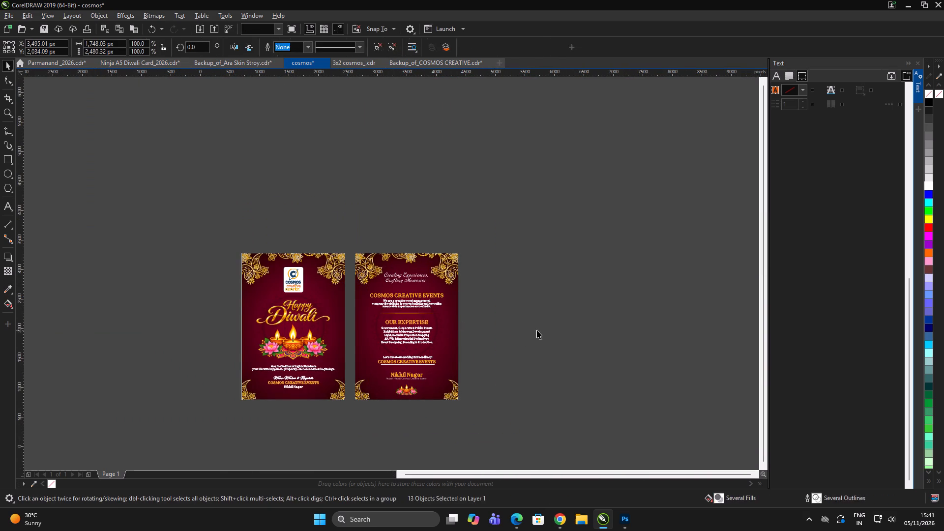
Cut the grouped back design, add a second page to the document, and paste the design centred on it.
click(444, 328)
key(ctrl+x)
click(628, 300)
click(89, 474)
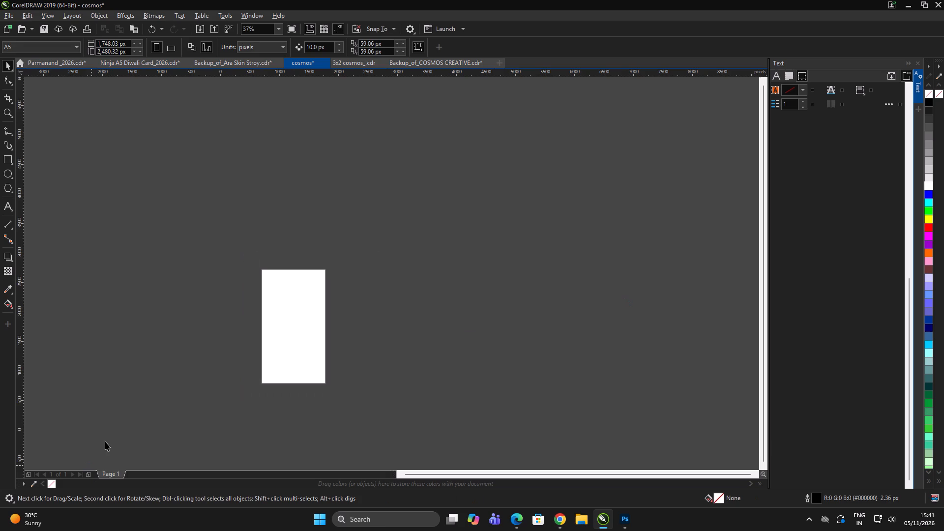
click(114, 409)
key(ctrl+v)
key(ctrl+g)
text(p[)
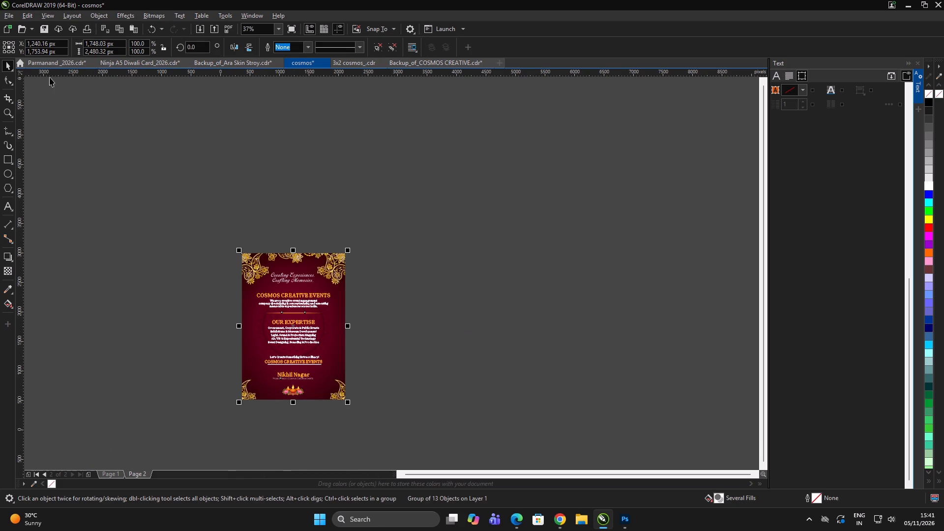
click(85, 142)
click(38, 48)
click(28, 66)
double_click(418, 242)
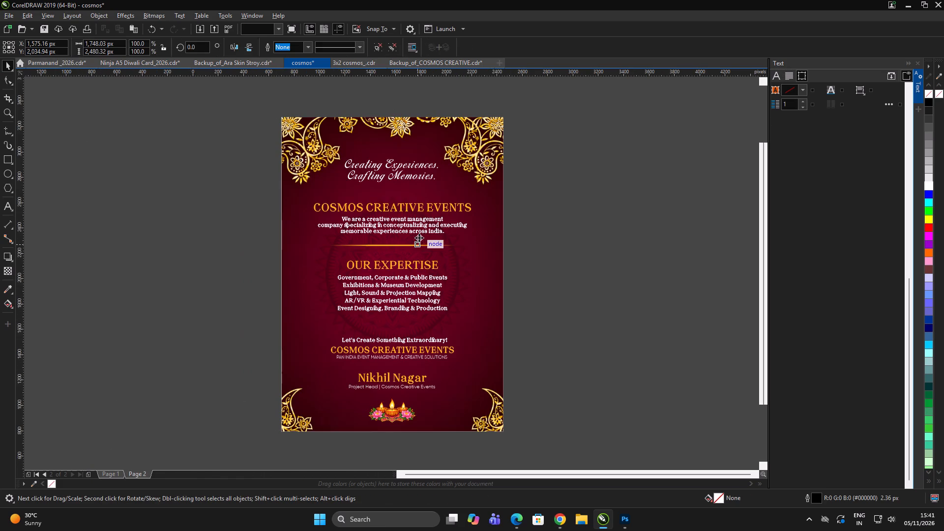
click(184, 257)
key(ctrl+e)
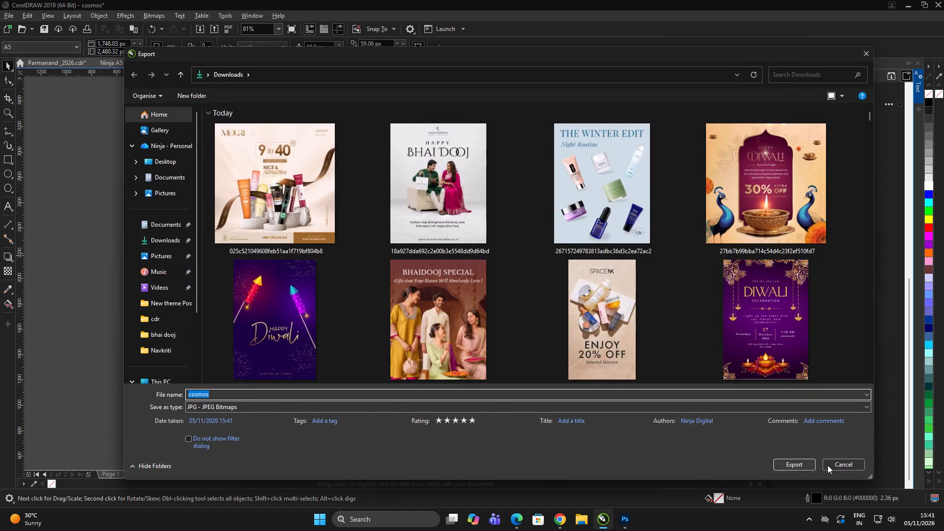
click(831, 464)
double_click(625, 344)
Draw a bullet circle about 9 px wide in front of the Government, Corporate & Public Events line.
scroll(340, 305, up, 1)
key(F5)
key(F7)
scroll(354, 260, up, 2)
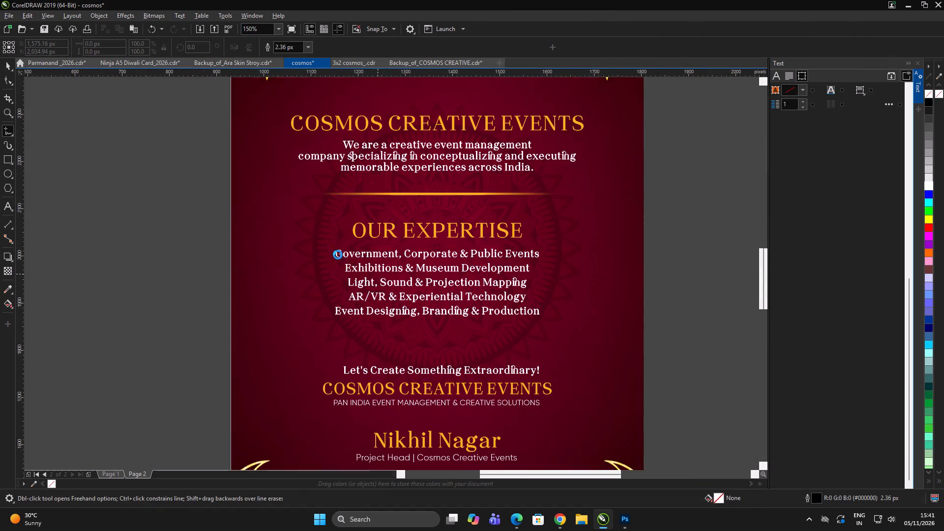
scroll(327, 249, up, 2)
drag(318, 244, 328, 261)
key(space)
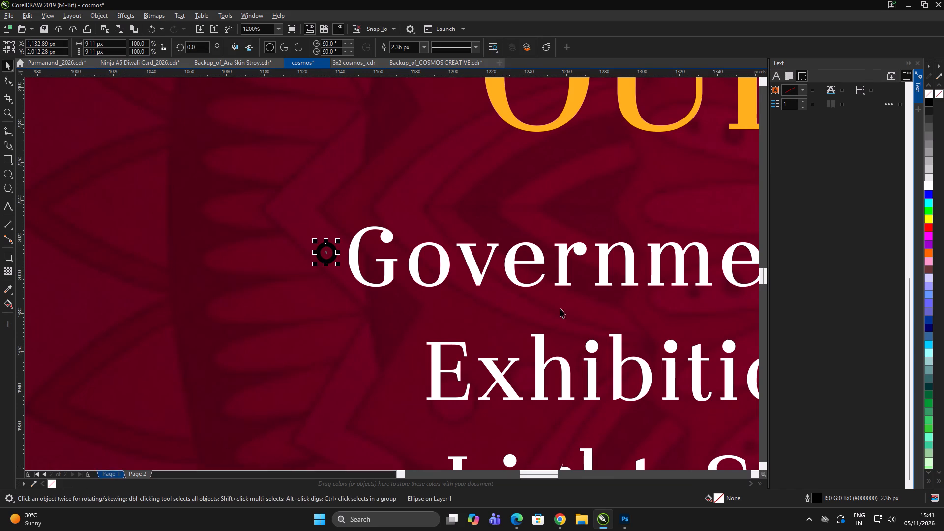
Fill the bullet circle with white and remove its outline.
click(927, 182)
right_click(929, 88)
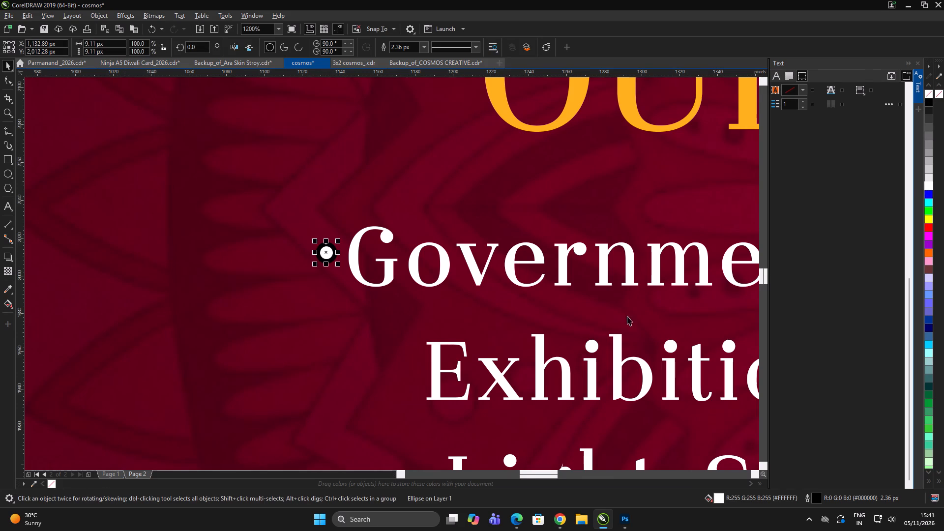
scroll(367, 265, up, 1)
right_click(930, 97)
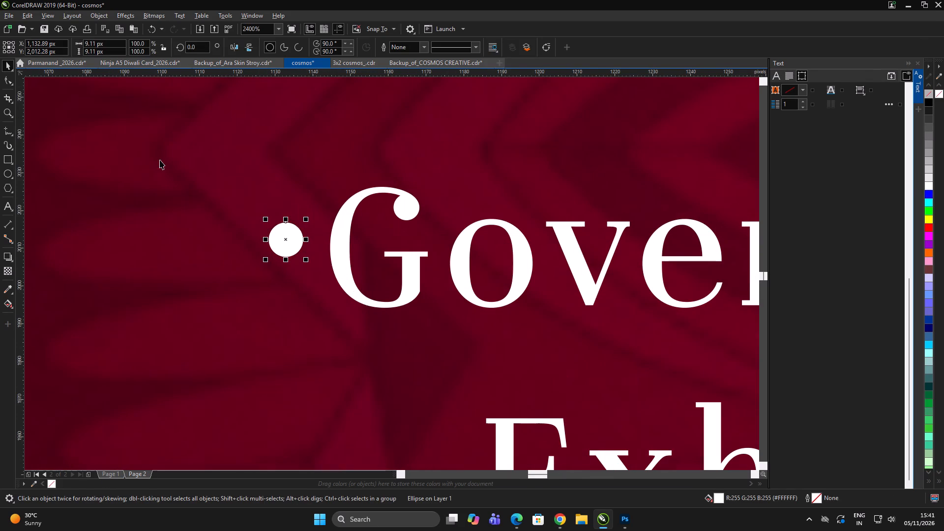
scroll(146, 141, down, 4)
scroll(325, 306, up, 1)
key(space)
key(space)
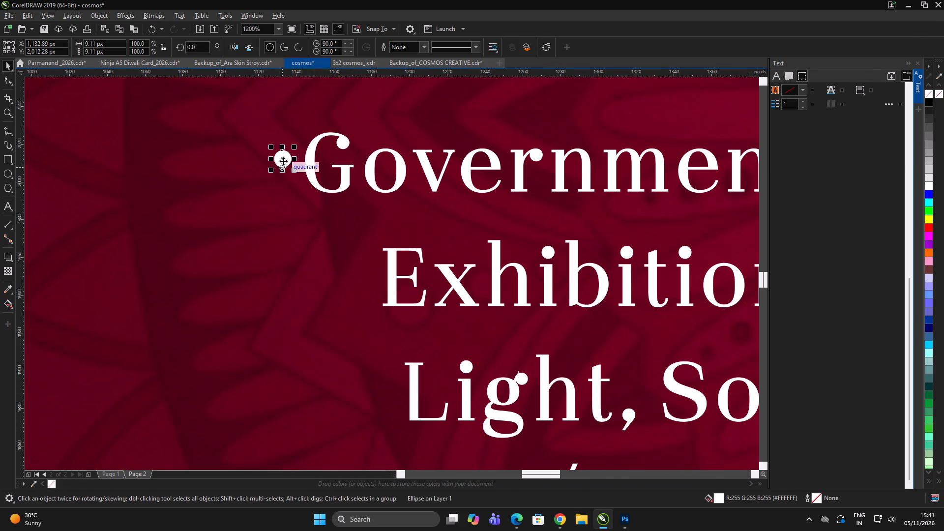
Copy the bullet circle in front of each of the other four lines in the OUR EXPERTISE list.
drag(283, 159, 355, 277)
right_click(355, 277)
scroll(369, 222, down, 2)
scroll(361, 245, up, 1)
drag(369, 199, 374, 256)
right_click(374, 256)
drag(374, 255, 386, 318)
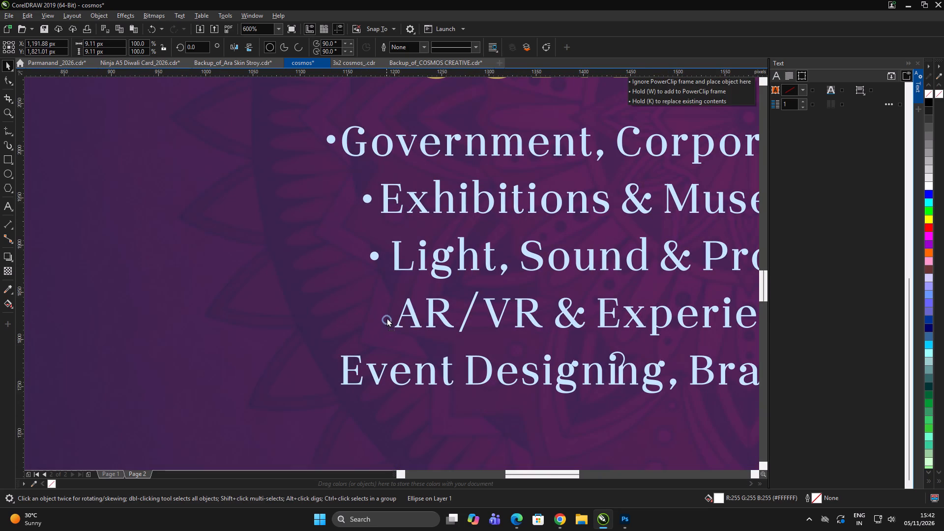
drag(386, 318, 384, 315)
right_click(384, 315)
drag(383, 314, 325, 371)
right_click(325, 371)
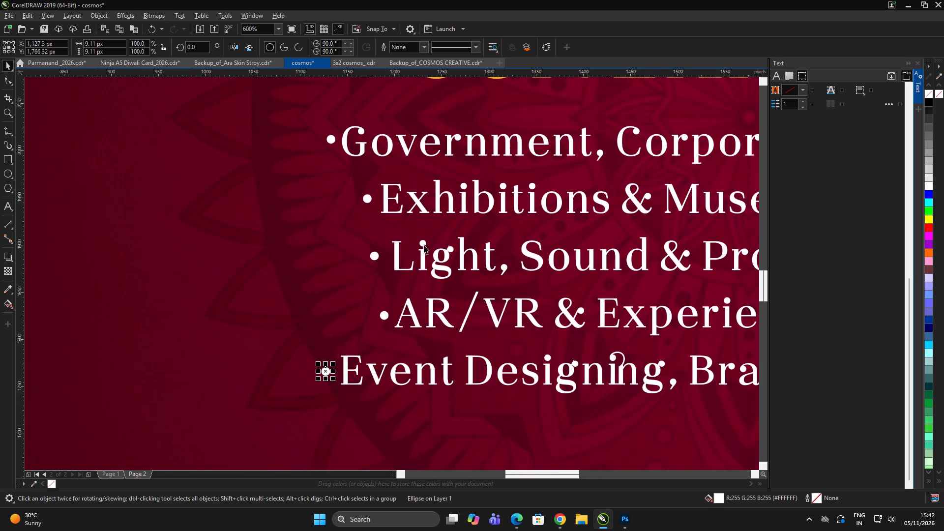
scroll(420, 240, down, 2)
Recolour all five bullet circles to the gold #FEB01B sampled from the COSMOS CREATIVE EVENTS heading.
drag(190, 167, 420, 299)
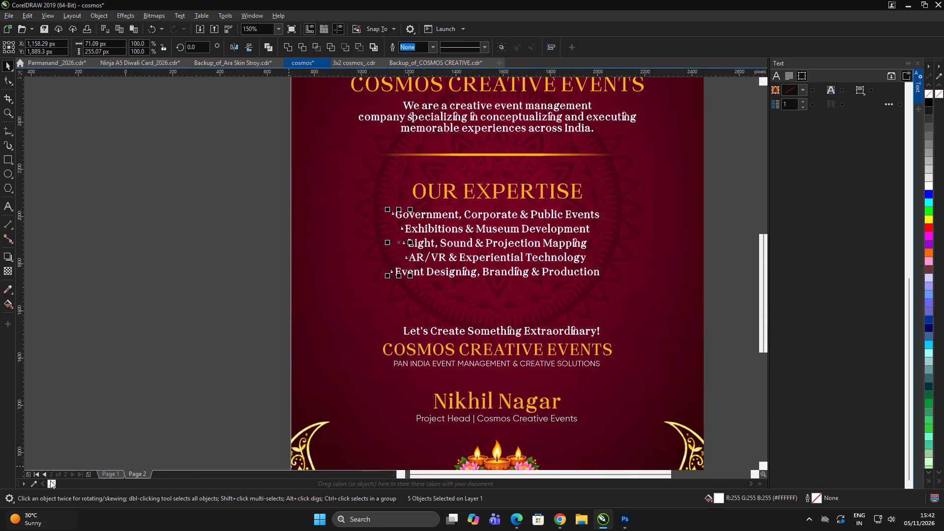
double_click(724, 498)
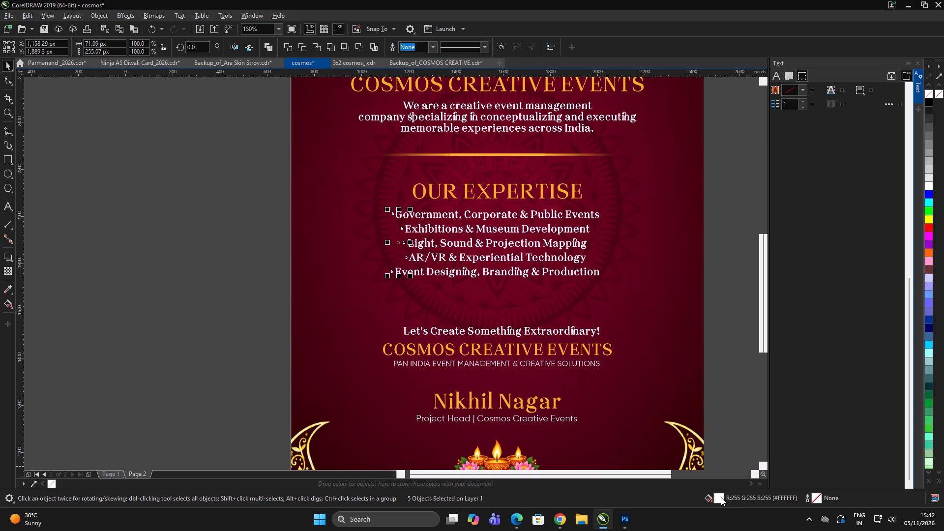
click(721, 497)
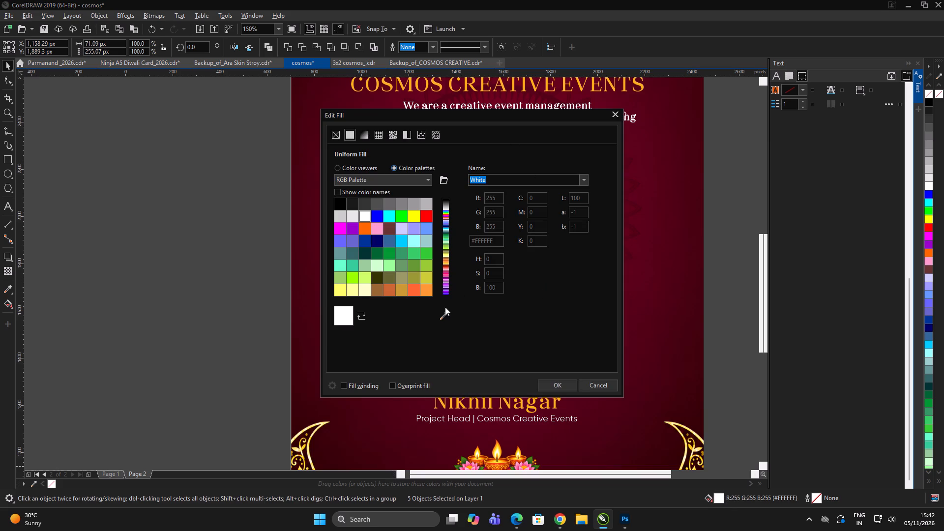
click(442, 318)
click(441, 87)
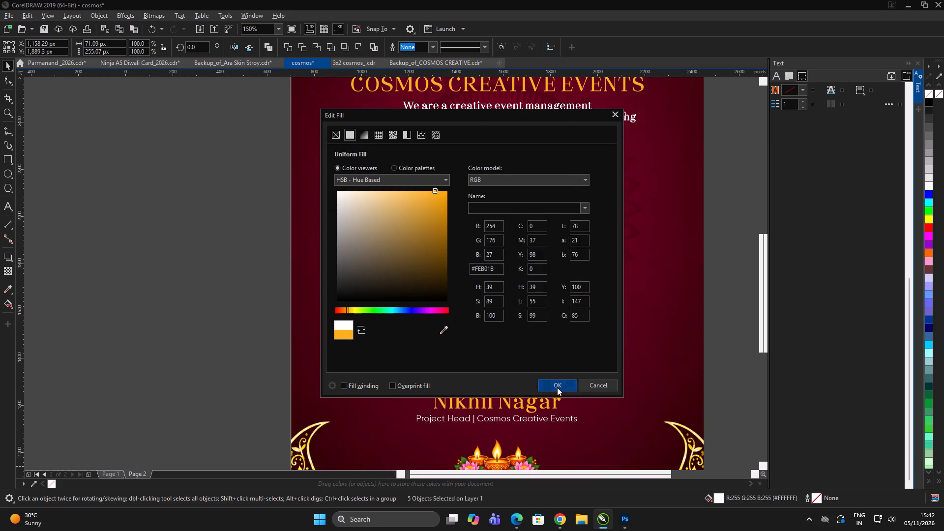
click(557, 387)
click(5, 61)
click(94, 162)
Start exporting the card and choose the Nikhil Bhaiya folder inside Bharat Data > DGLL Noida on drive D as the destination.
scroll(303, 252, down, 2)
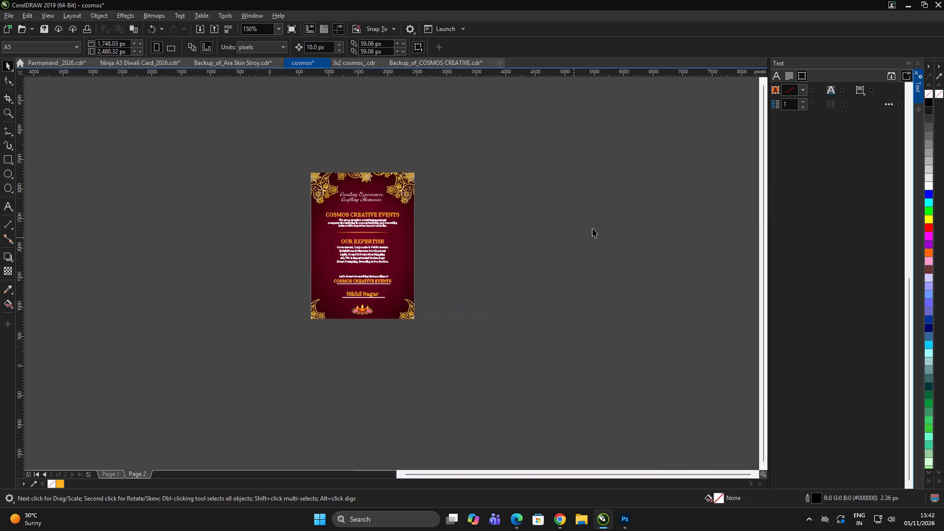
double_click(592, 227)
click(596, 227)
click(597, 233)
key(ctrl+e)
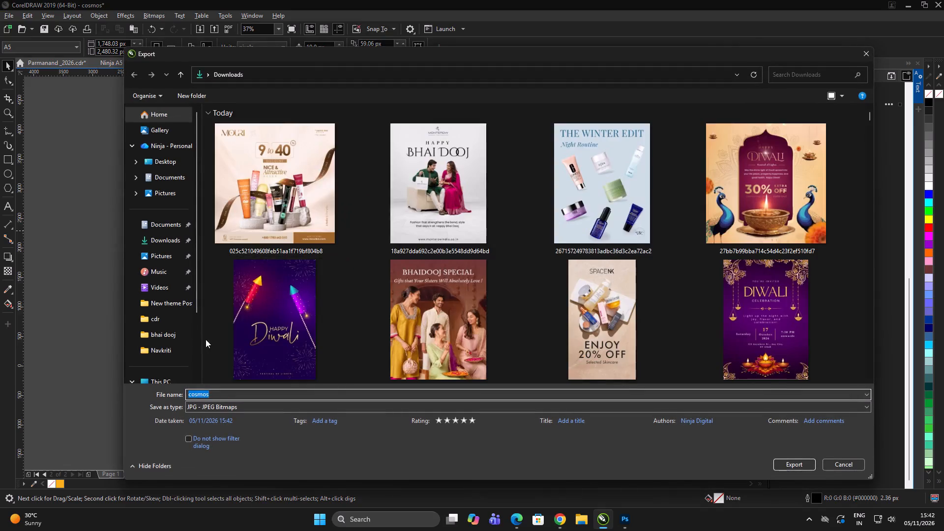
scroll(160, 331, down, 14)
click(171, 328)
double_click(247, 133)
click(253, 193)
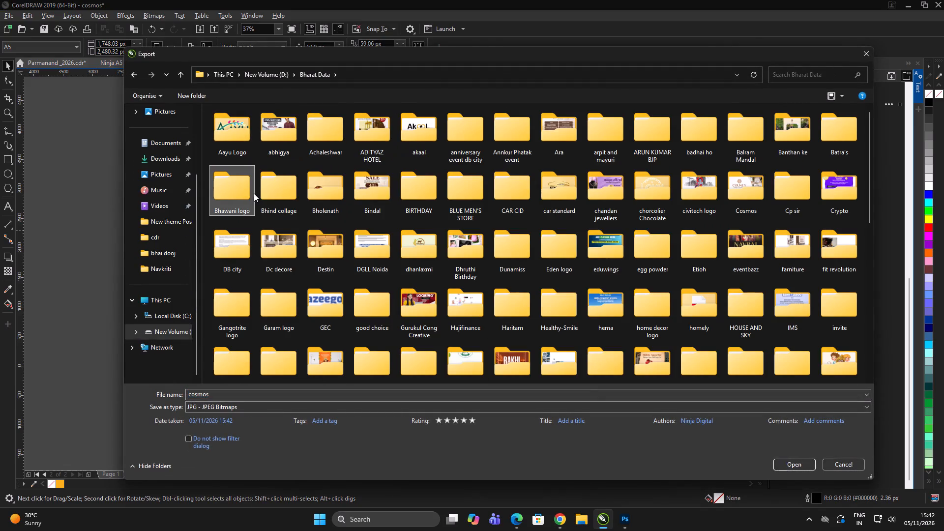
text(dg)
double_click(354, 244)
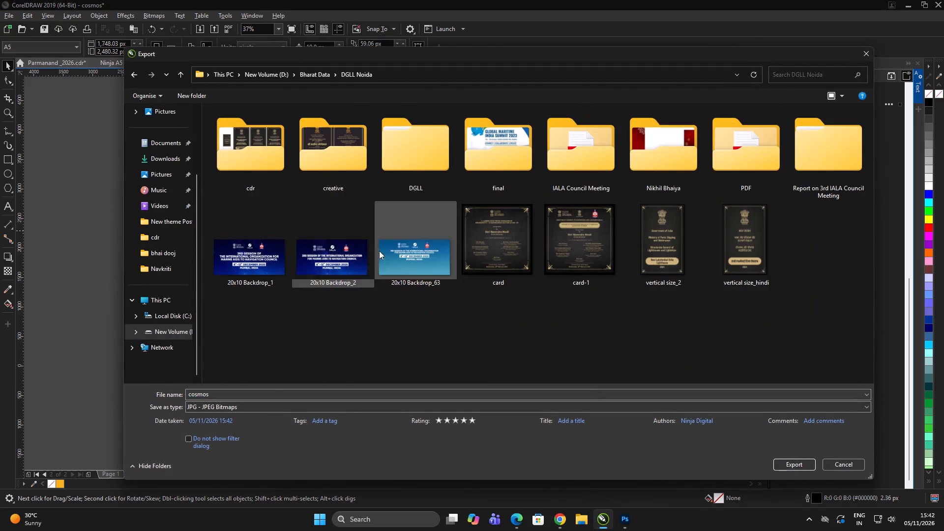
double_click(664, 160)
Export the card as a PDF named cosmos_ with the Export this page only option turned off.
triple_click(351, 394)
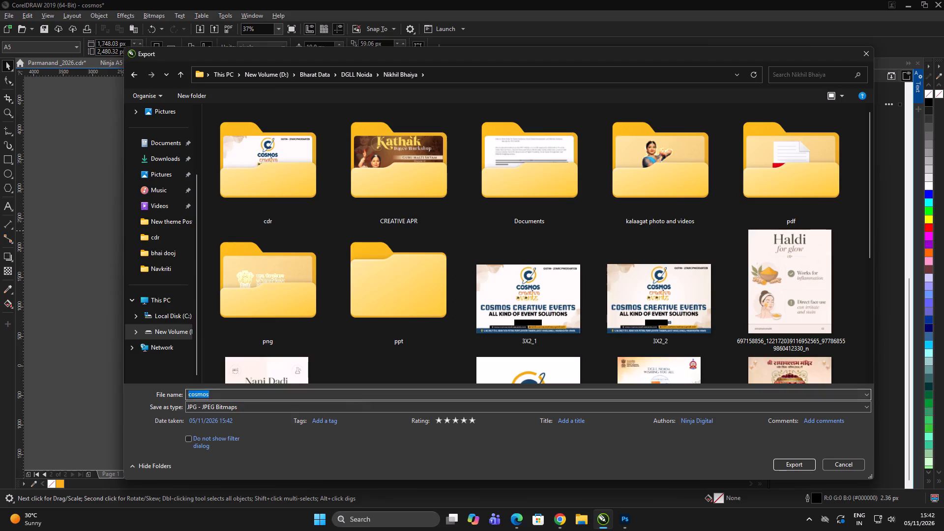
key(shift+underscore)
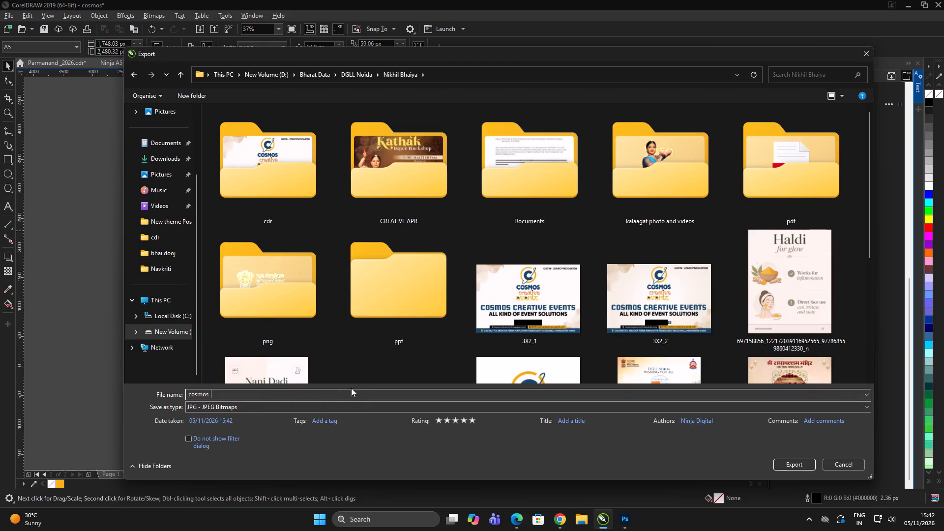
scroll(488, 275, down, 15)
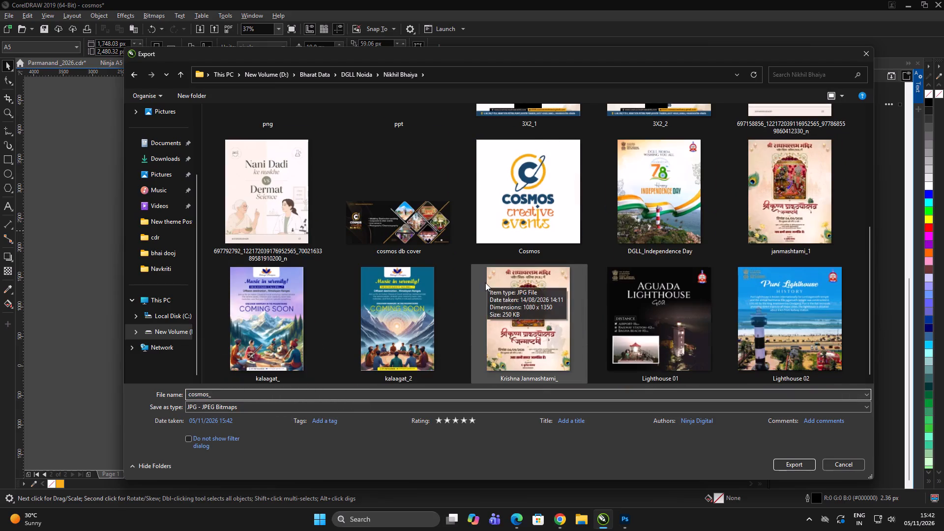
scroll(485, 283, up, 8)
click(347, 404)
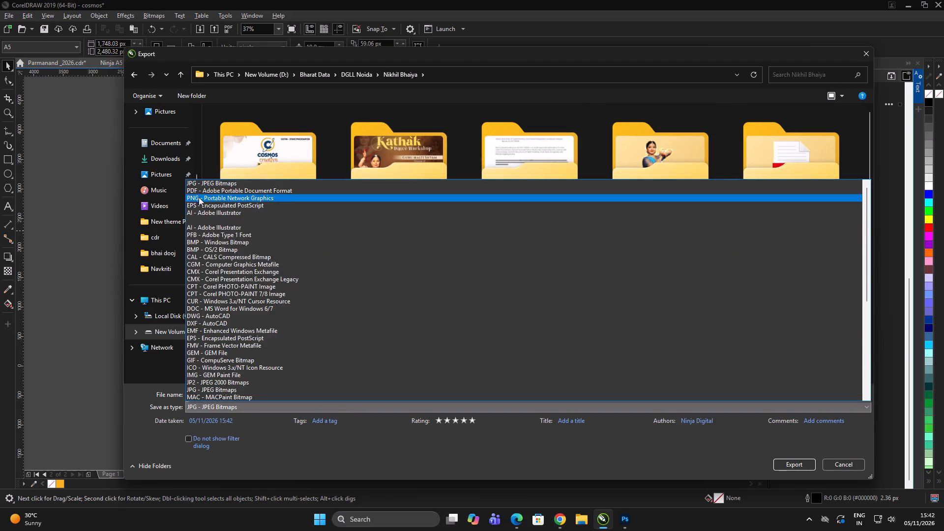
click(200, 191)
ctrl+click(318, 395)
key(ctrl+a)
key(ctrl+c)
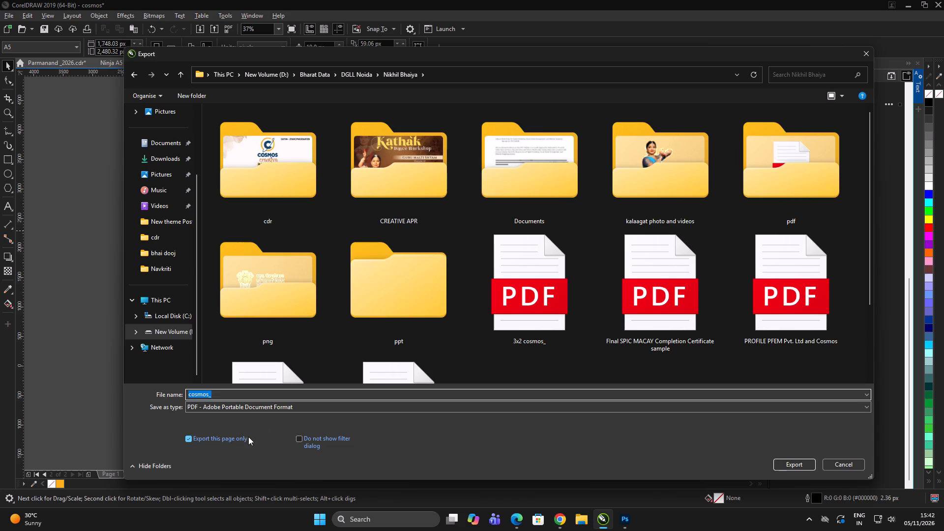
click(249, 435)
click(187, 439)
click(786, 464)
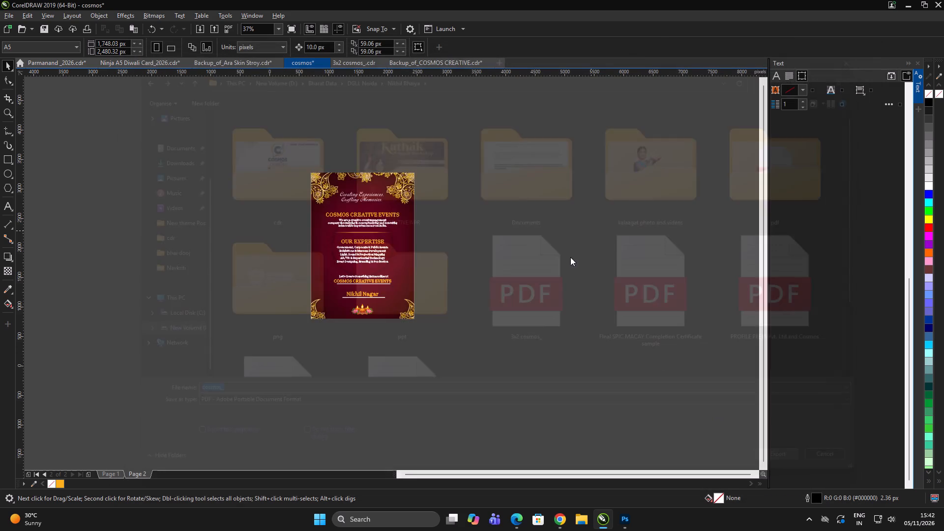
click(407, 212)
click(573, 358)
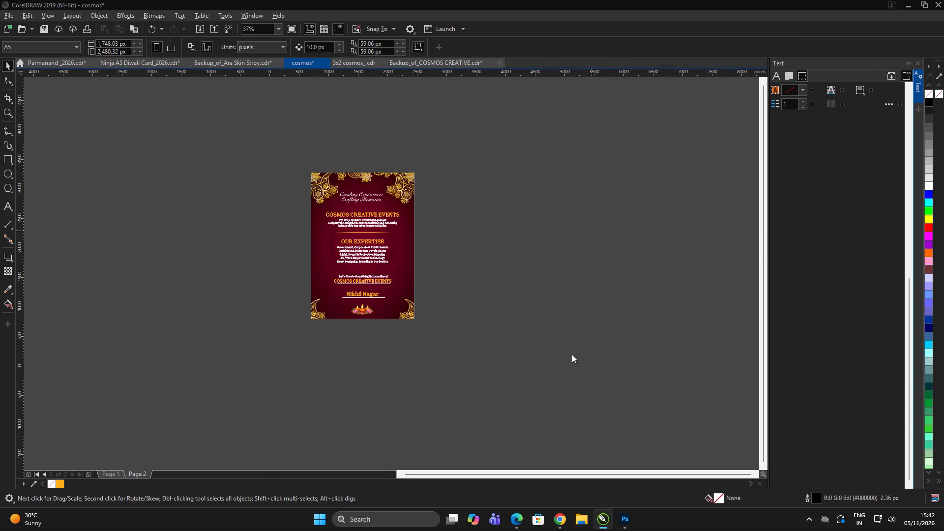
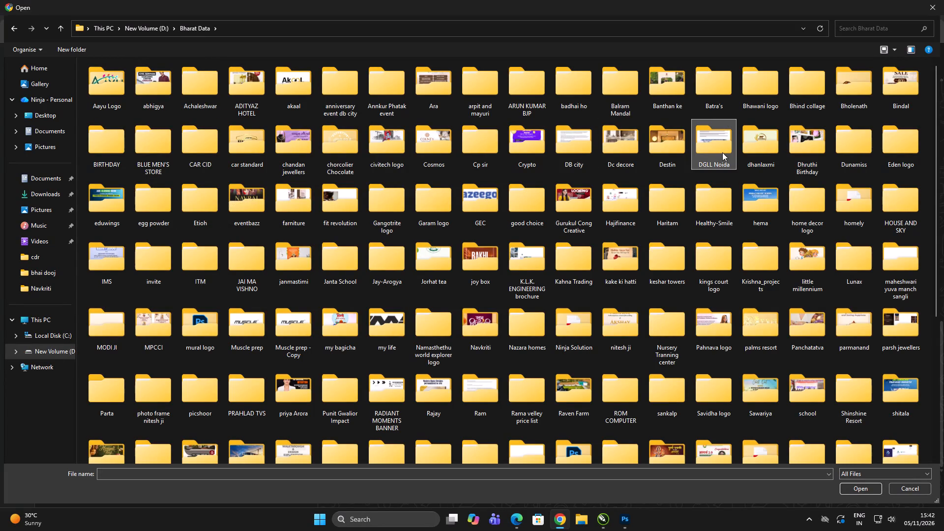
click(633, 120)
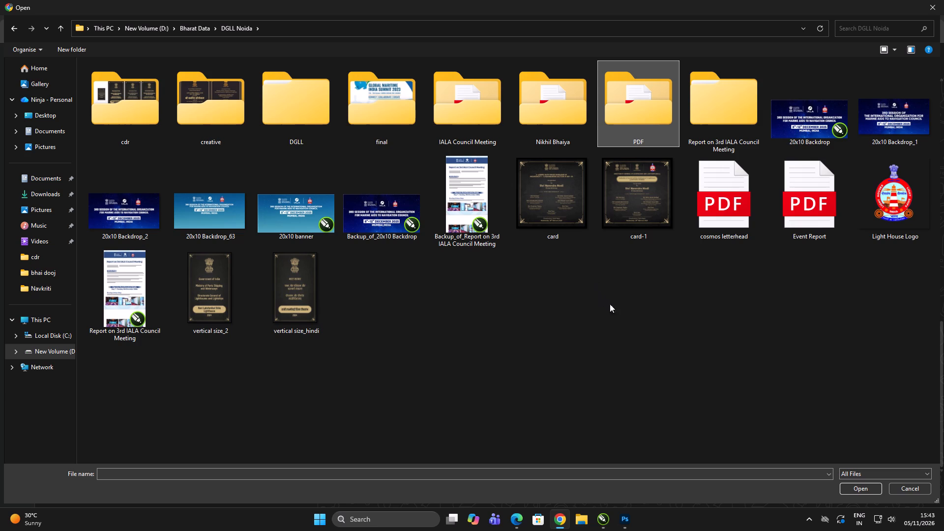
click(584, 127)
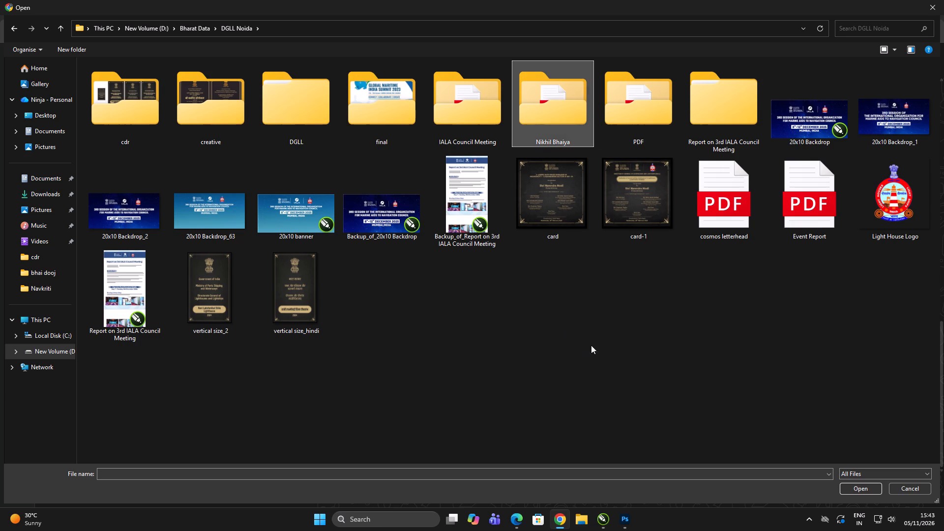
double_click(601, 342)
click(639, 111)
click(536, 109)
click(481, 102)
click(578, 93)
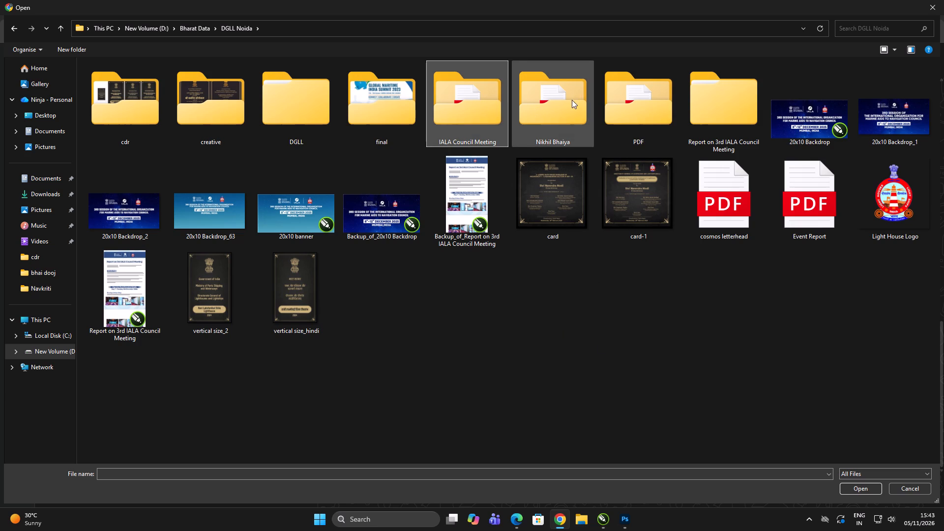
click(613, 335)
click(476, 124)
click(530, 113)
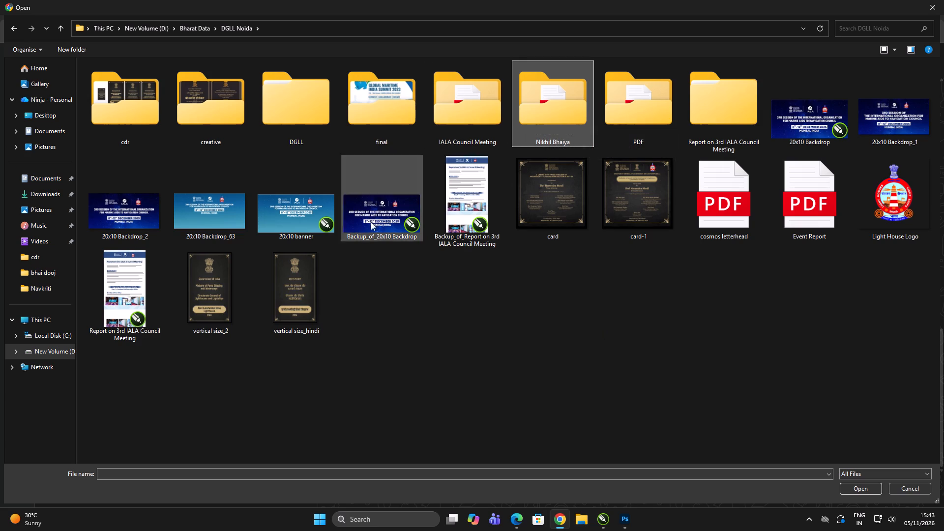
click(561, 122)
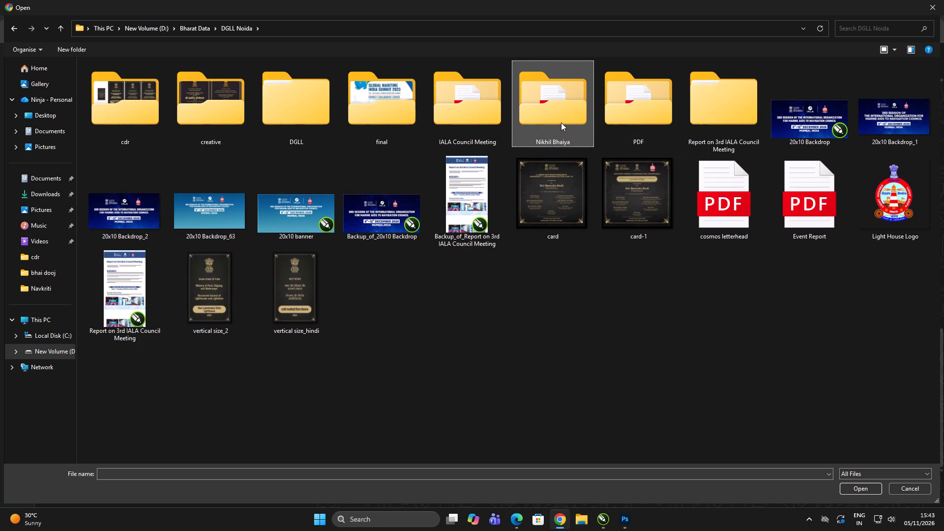
In Chrome's file picker, choose the exported cosmos_ PDF from the Nikhil Bhaiya folder inside DGLL Noida.
click(561, 119)
double_click(561, 118)
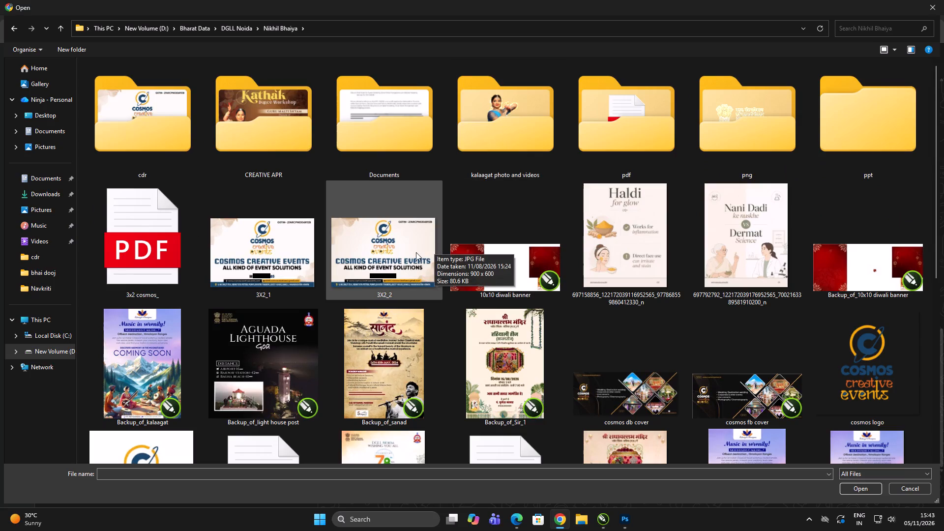
scroll(469, 310, down, 4)
scroll(518, 324, down, 2)
scroll(553, 383, down, 1)
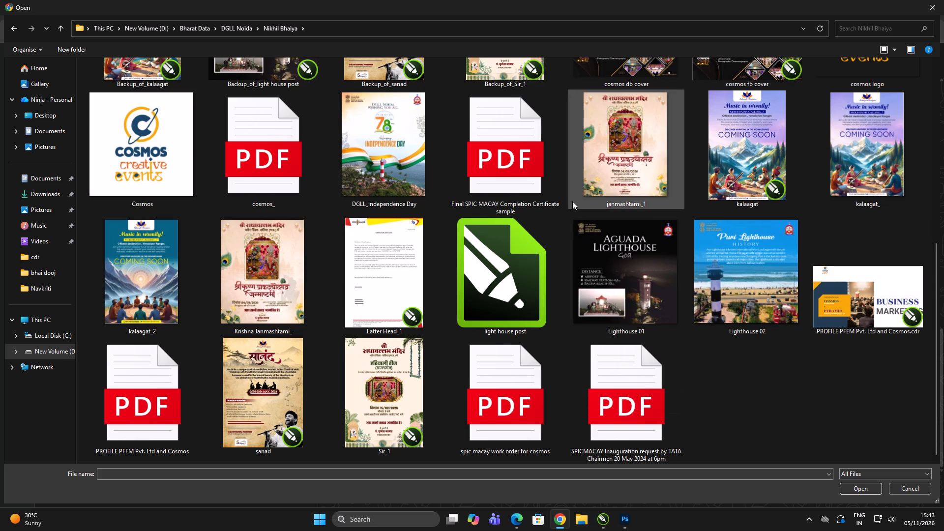
scroll(366, 230, up, 1)
click(294, 375)
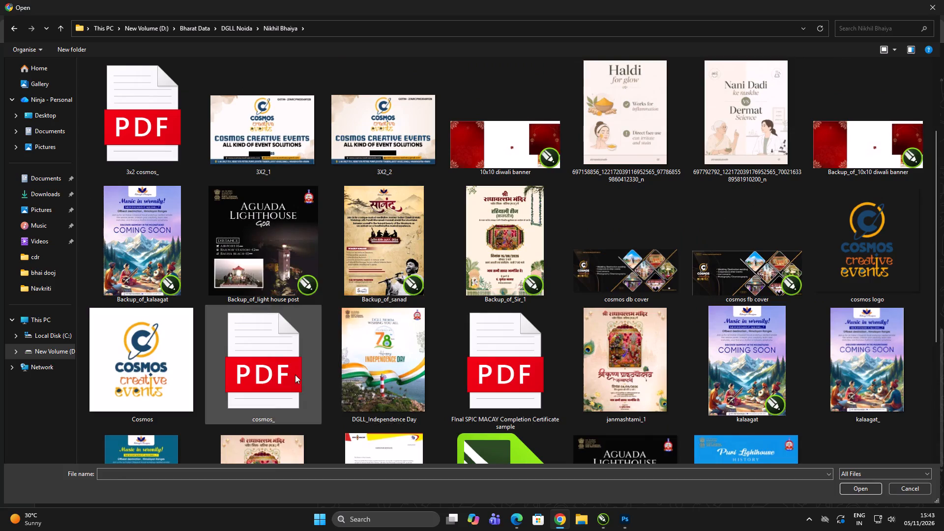